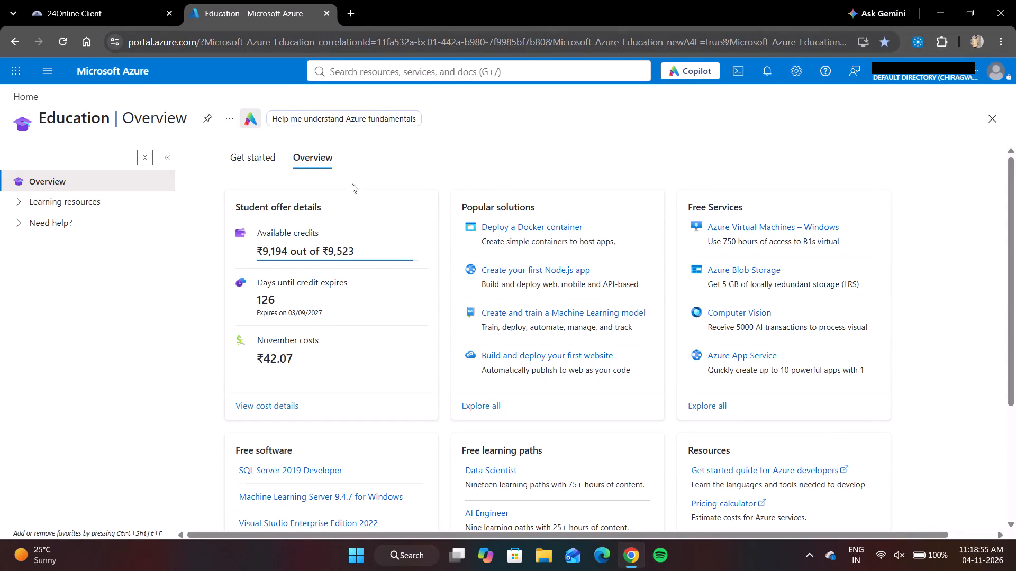
Open the Resource groups service in the Azure portal.
click(420, 75)
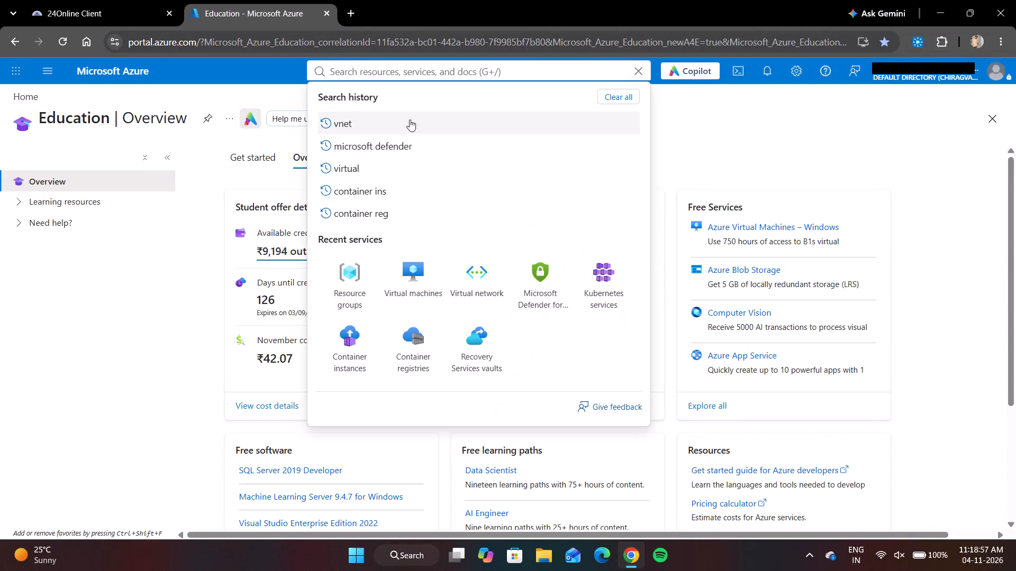
click(361, 291)
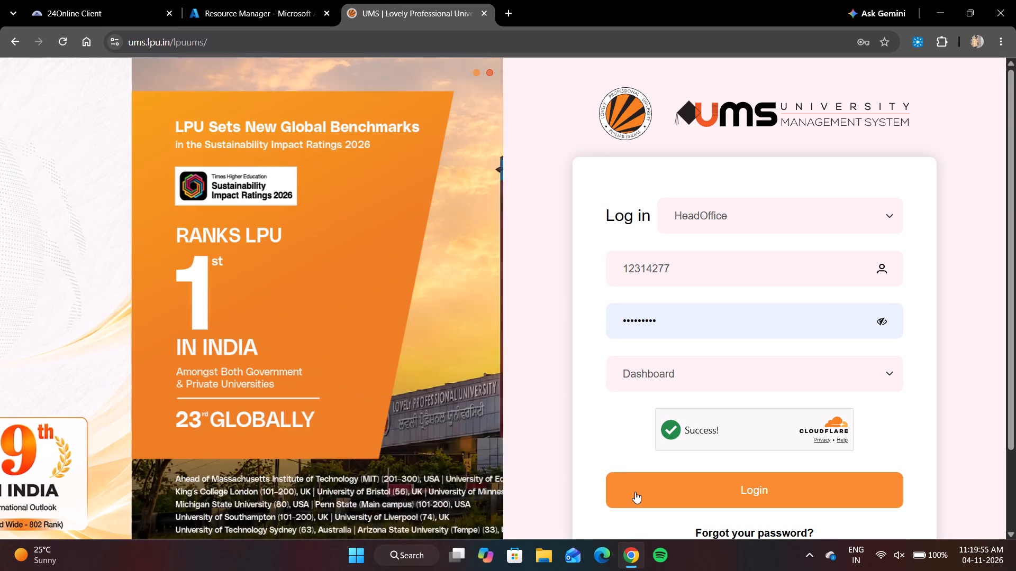
Log in to the university management system and look through the My Courses section of the student dashboard.
click(635, 492)
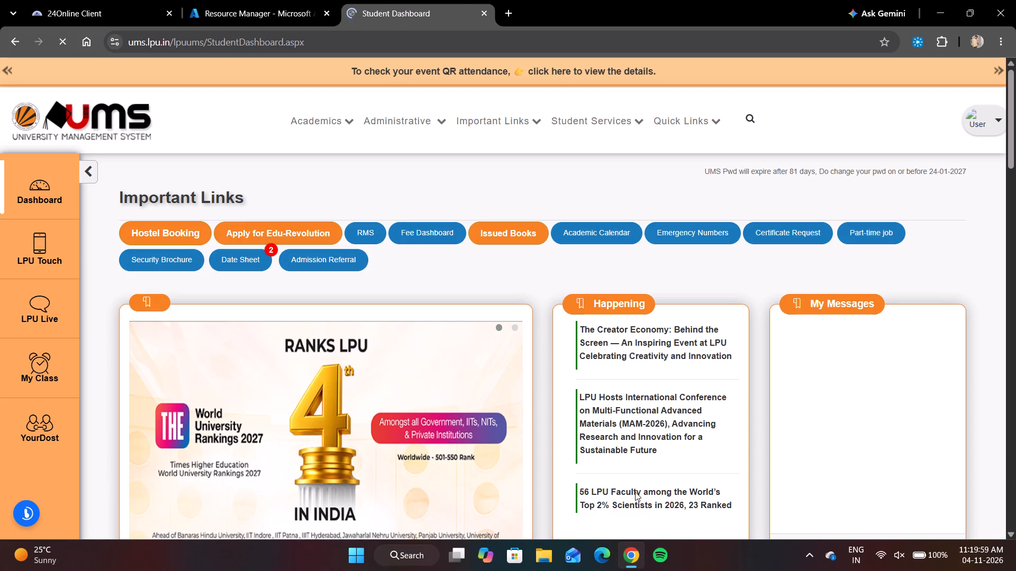
scroll(535, 435, down, 2)
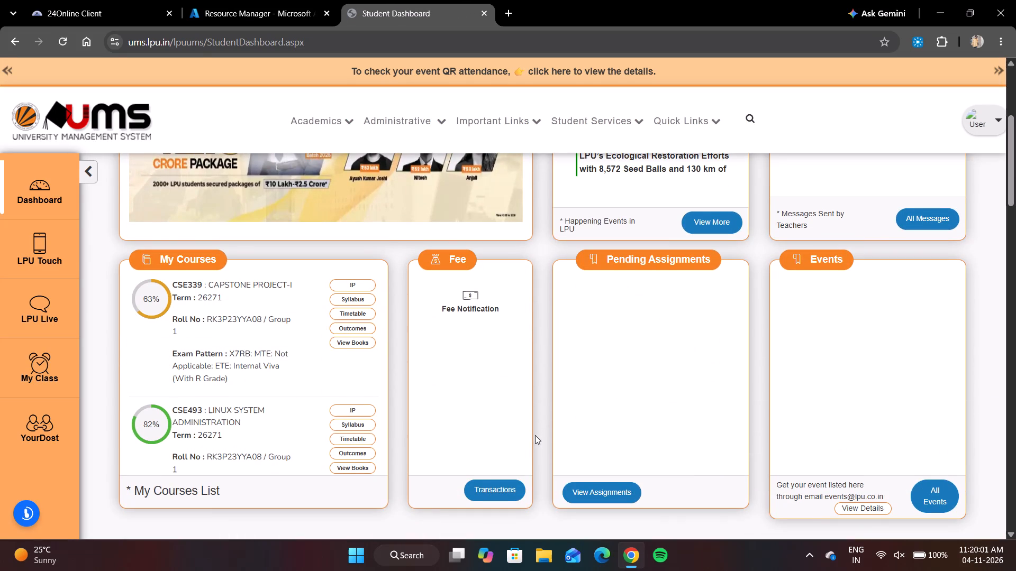
scroll(266, 384, down, 2)
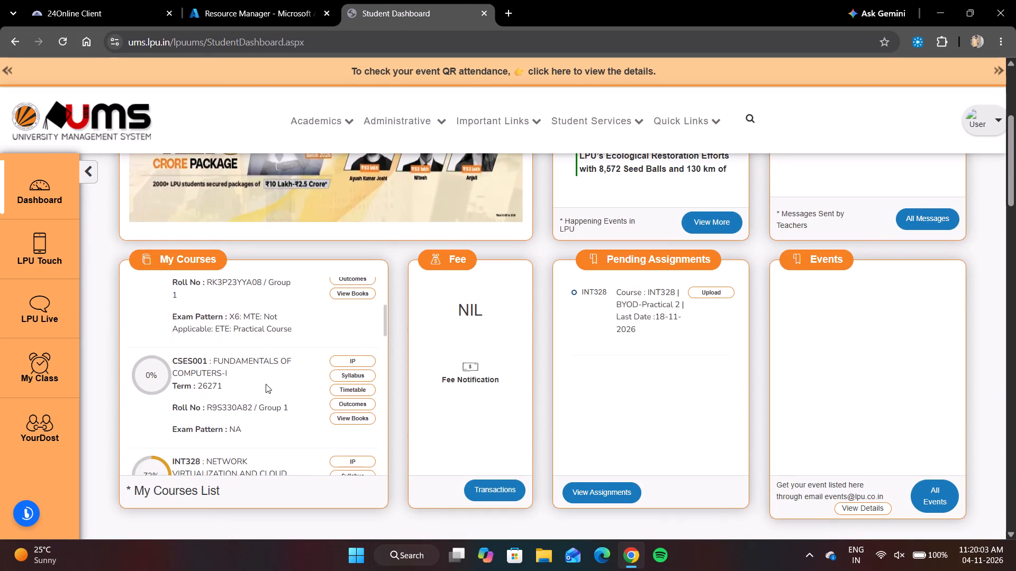
scroll(266, 384, down, 2)
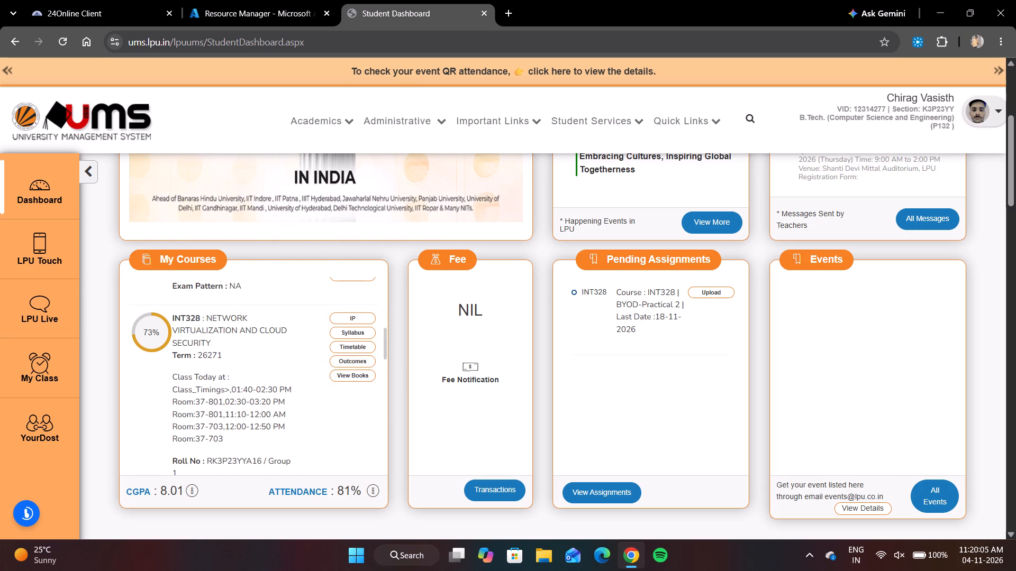
scroll(266, 384, down, 1)
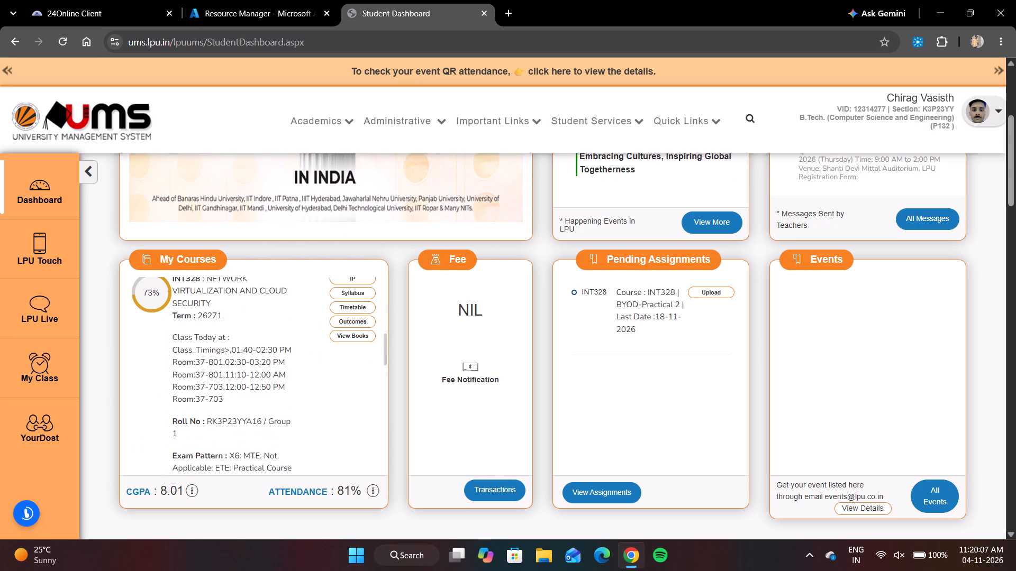
Launch Word and create a blank document.
click(361, 546)
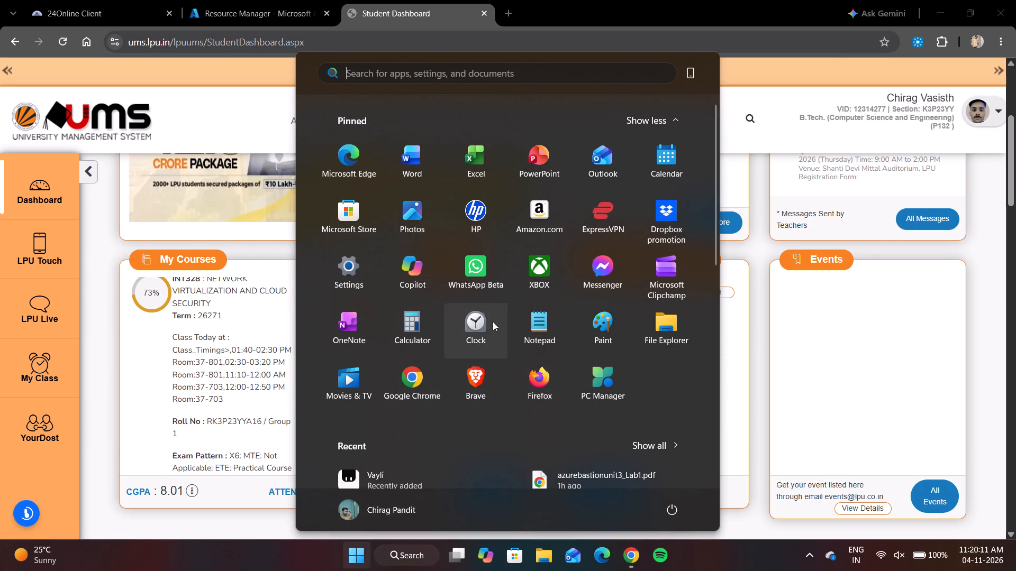
click(380, 183)
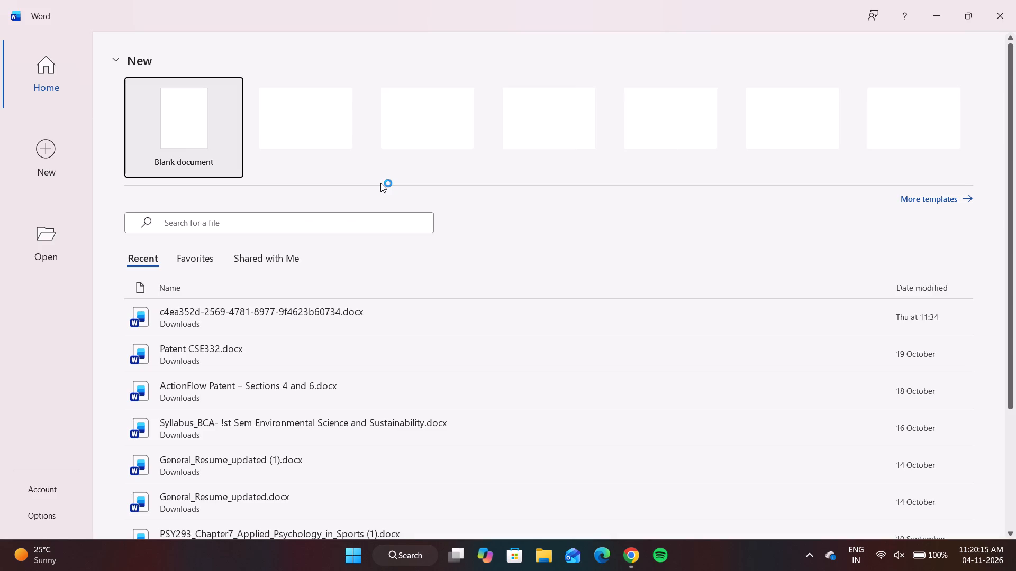
click(193, 128)
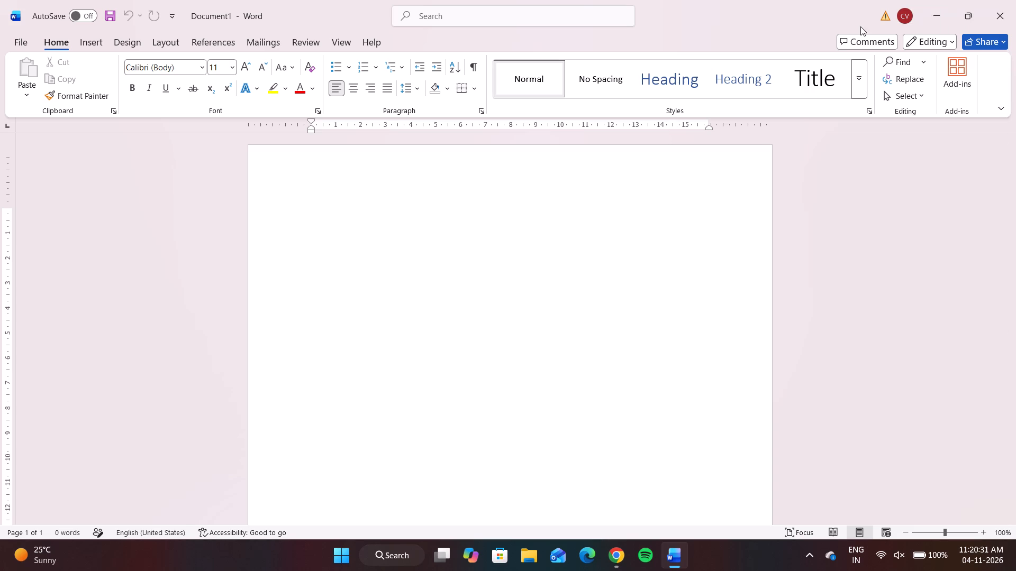
Switch back to Chrome, return to the Azure portal and reload its Resource groups page.
click(606, 570)
scroll(466, 406, up, 1)
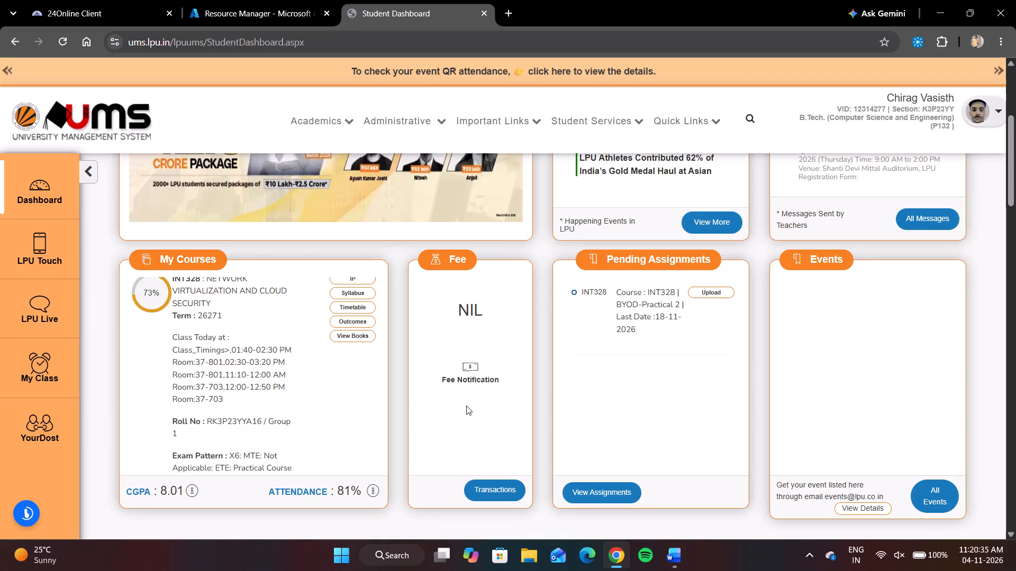
scroll(538, 366, up, 5)
click(273, 0)
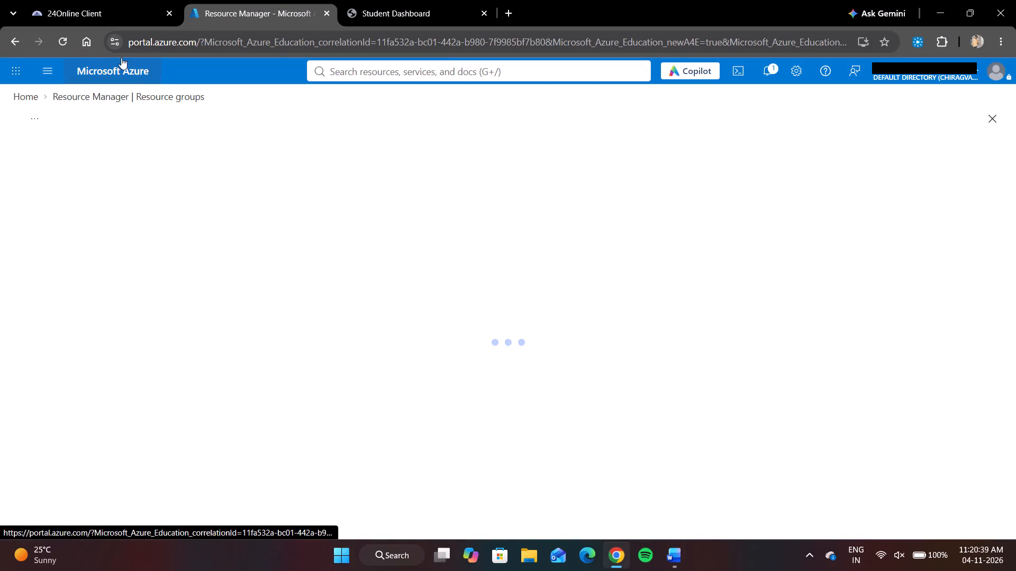
click(70, 39)
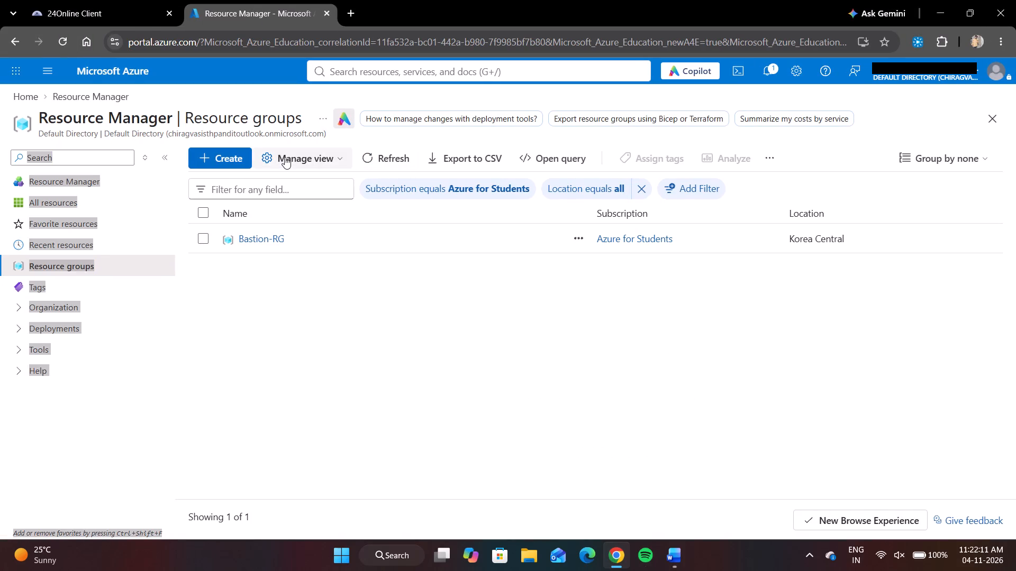
Open the Virtual network service in the Azure portal.
click(399, 62)
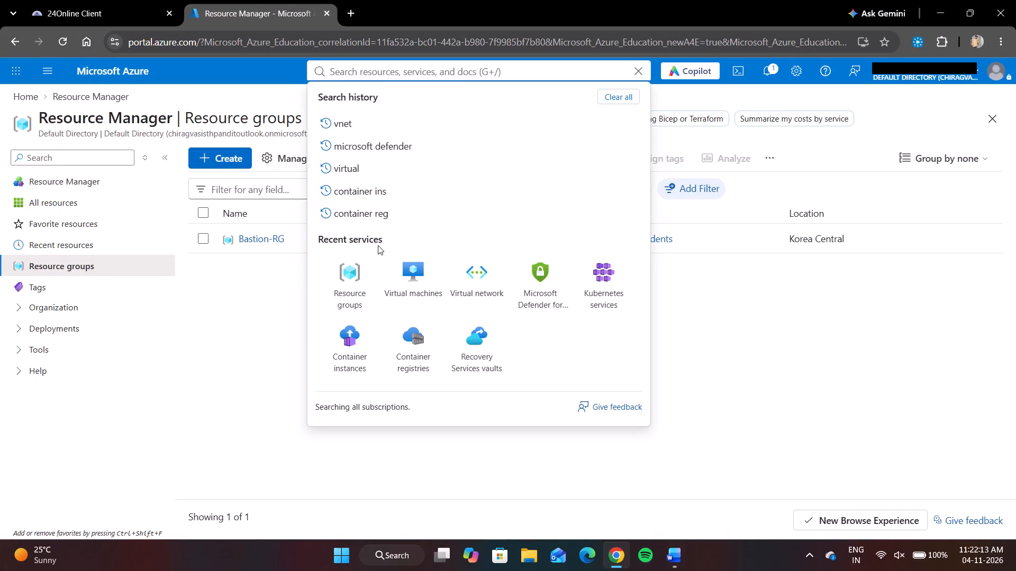
click(484, 273)
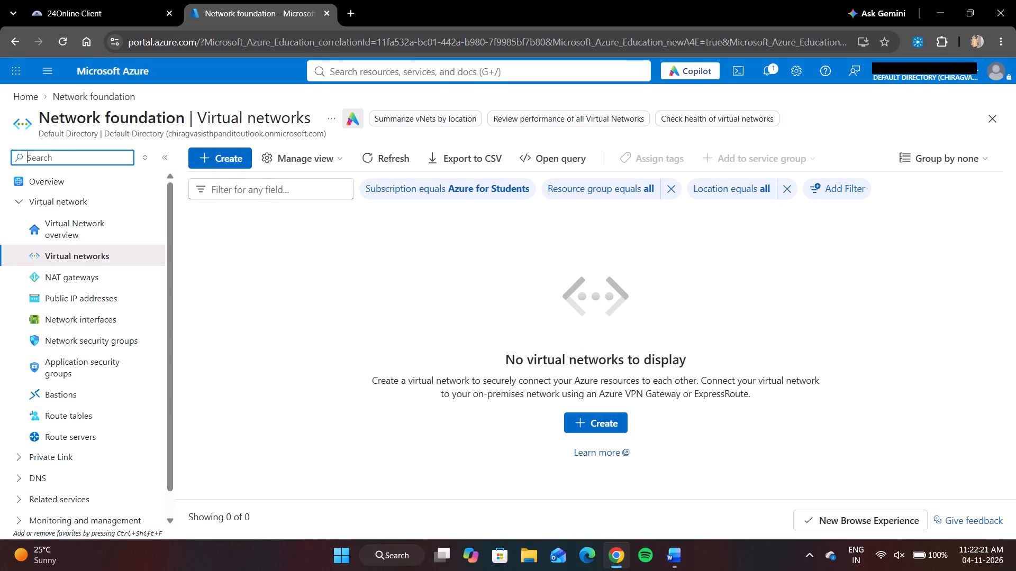
Start creating a new virtual network and name it Bastion-Vnet.
click(216, 167)
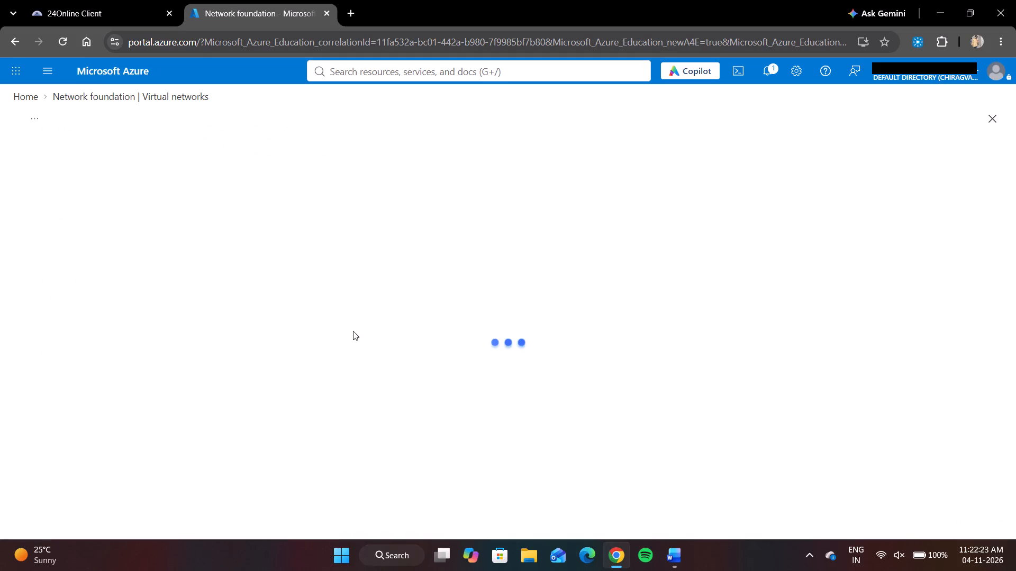
scroll(253, 437, down, 1)
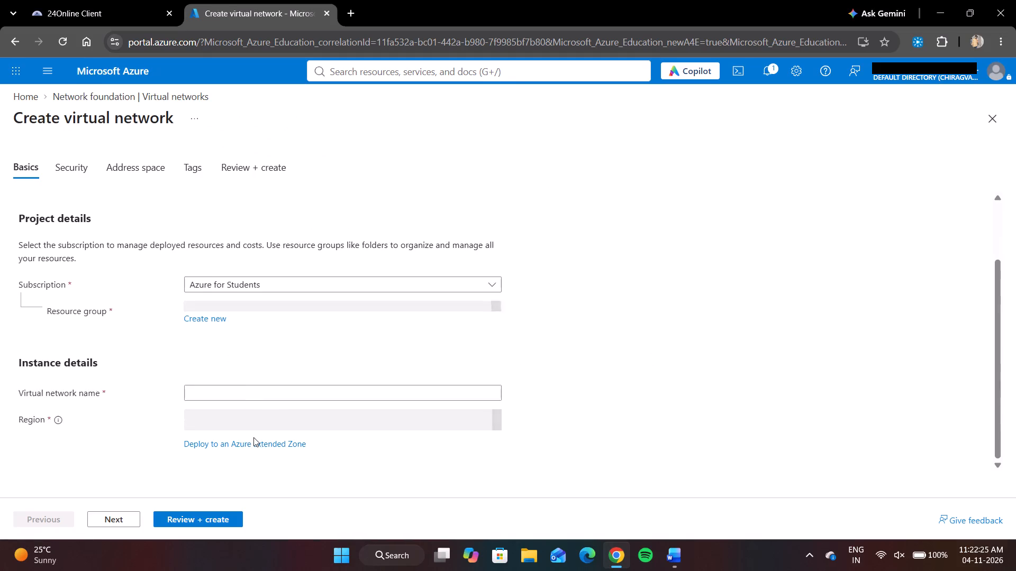
scroll(253, 437, down, 1)
click(243, 400)
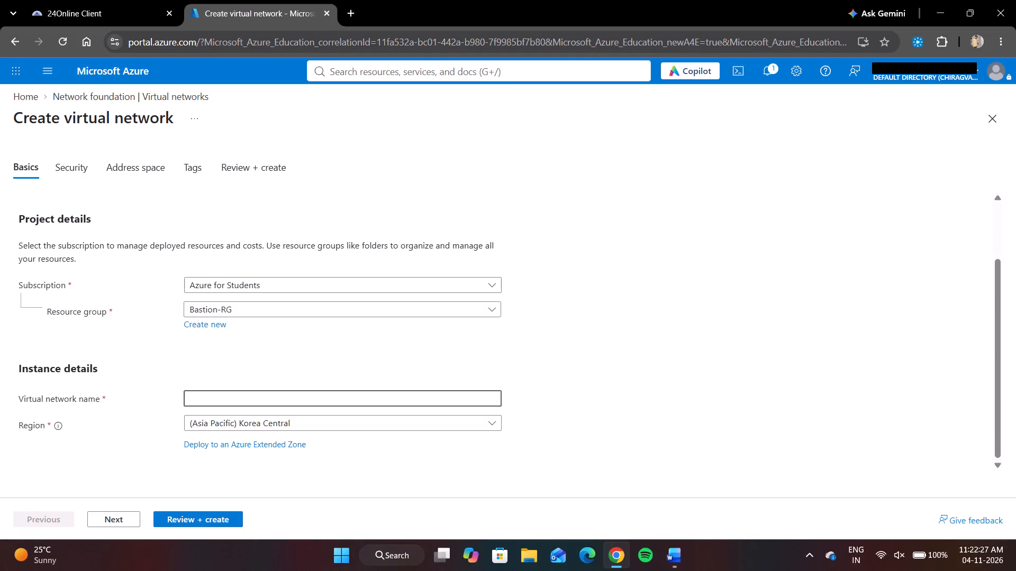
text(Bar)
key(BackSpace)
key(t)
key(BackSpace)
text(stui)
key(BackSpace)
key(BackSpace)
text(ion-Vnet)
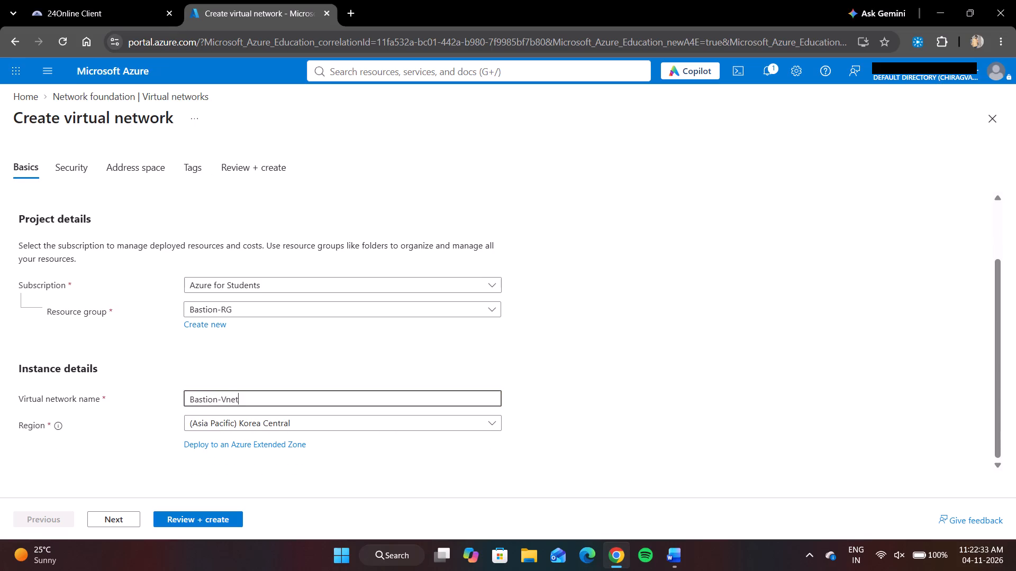
Proceed past the security settings to the address space and set its starting address to 10.10.0.0.
scroll(236, 413, down, 2)
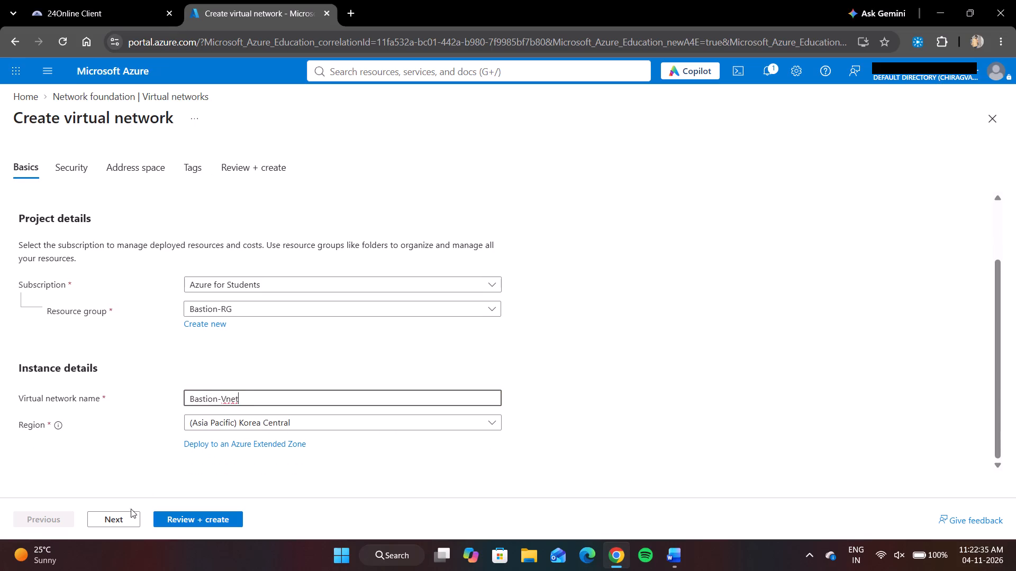
click(116, 519)
click(116, 519)
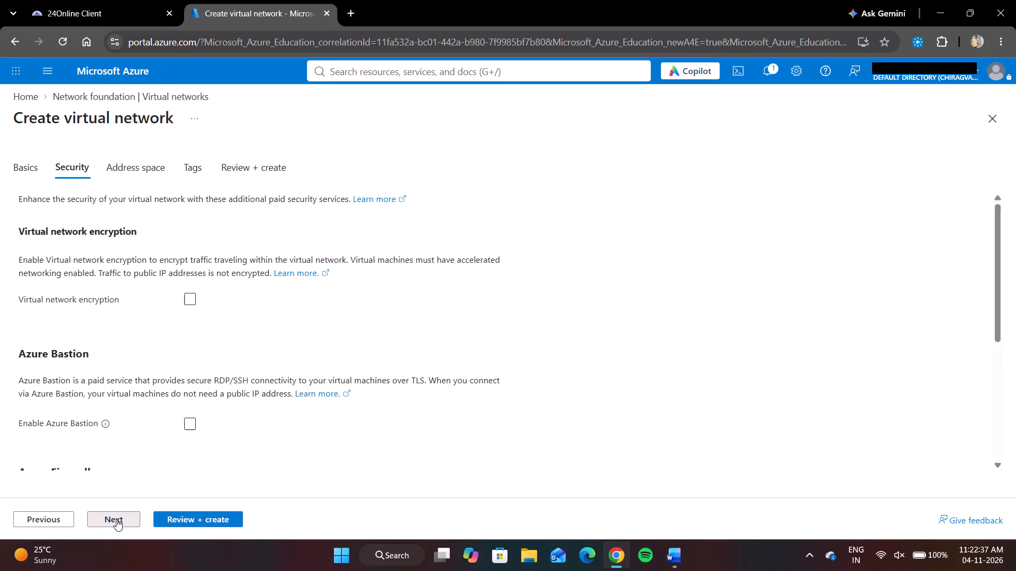
scroll(112, 361, down, 1)
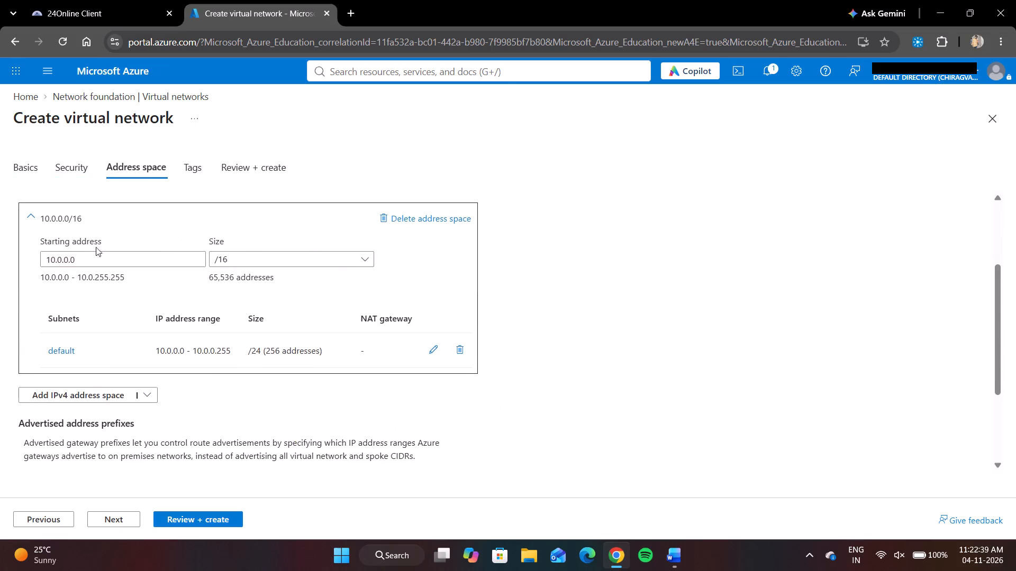
click(59, 259)
key(Right)
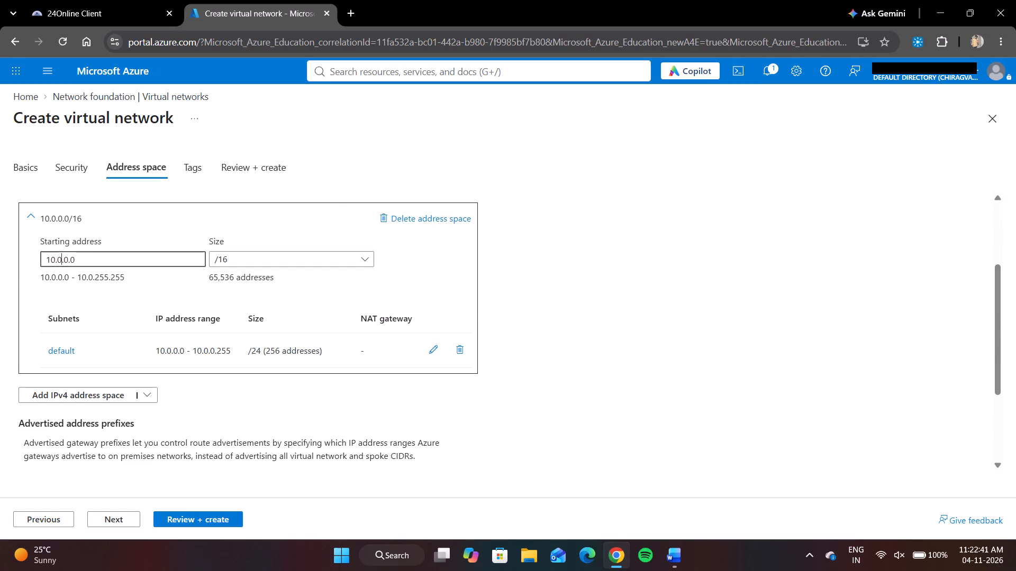
key(BackSpace)
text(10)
click(59, 259)
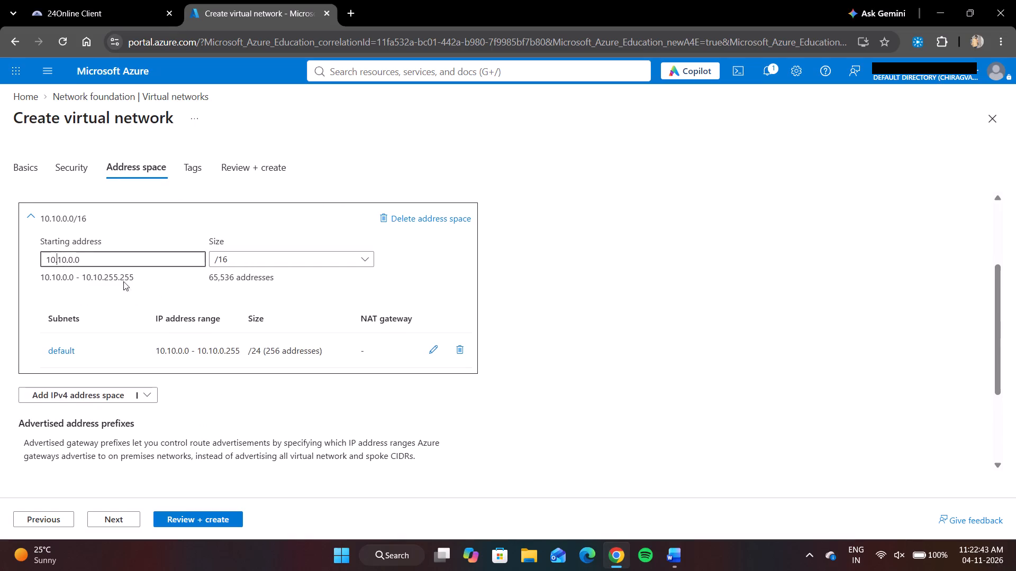
Delete the default subnet from the virtual network's address space.
click(460, 348)
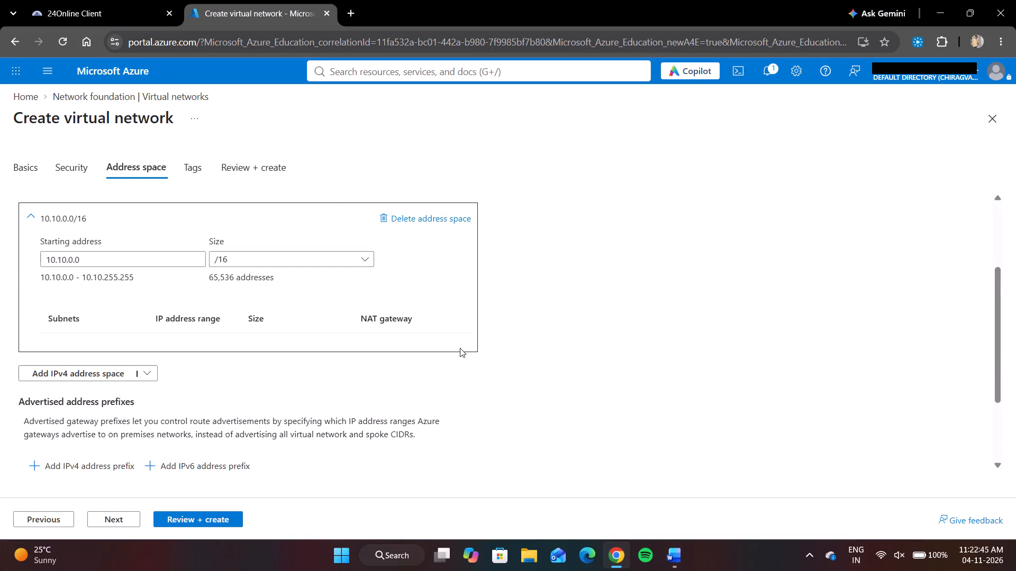
scroll(117, 225, up, 1)
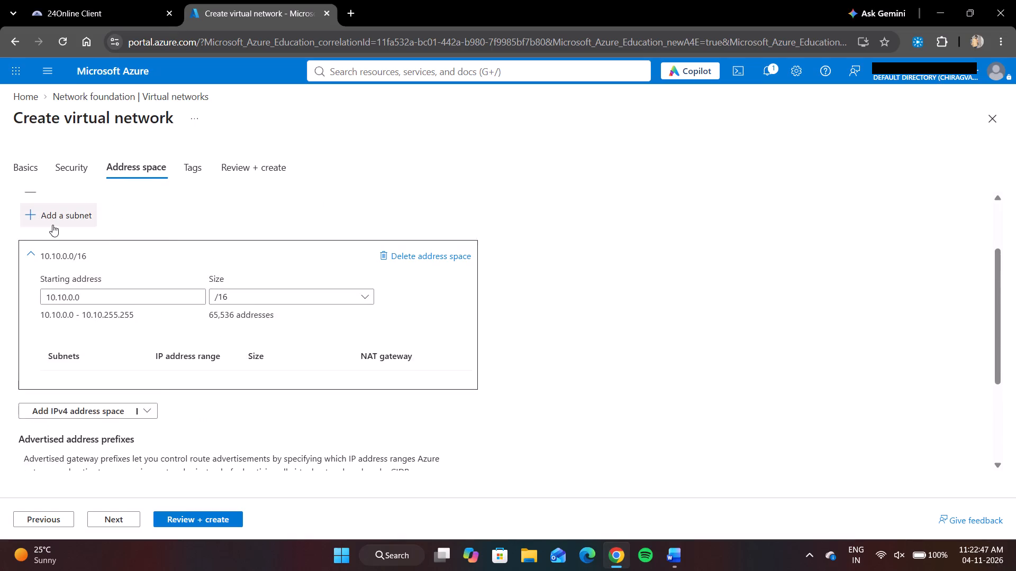
Add a subnet with the Azure Bastion purpose and starting address 10.10.1.0 to the 10.10.0.0/16 address space.
click(52, 225)
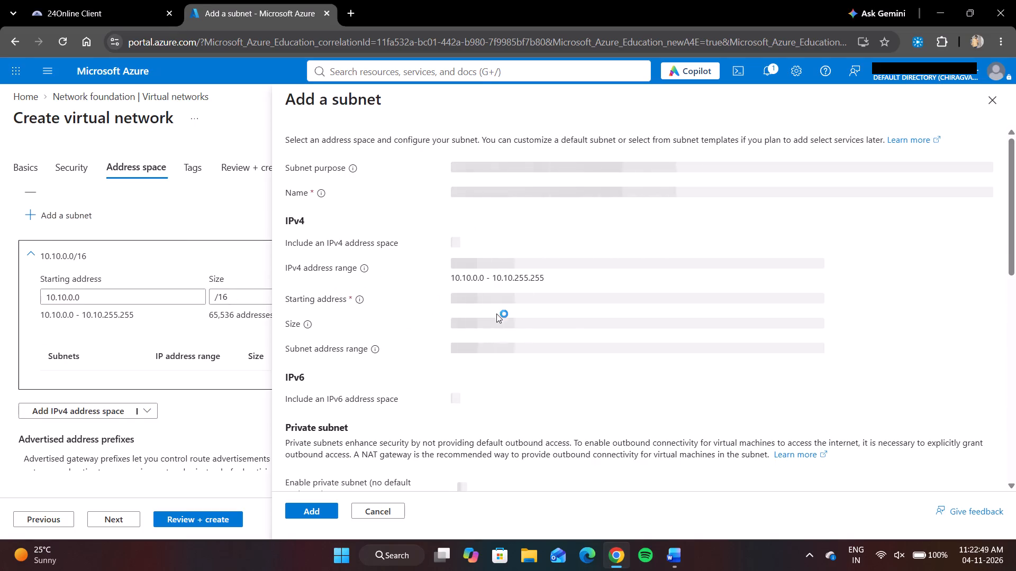
click(494, 171)
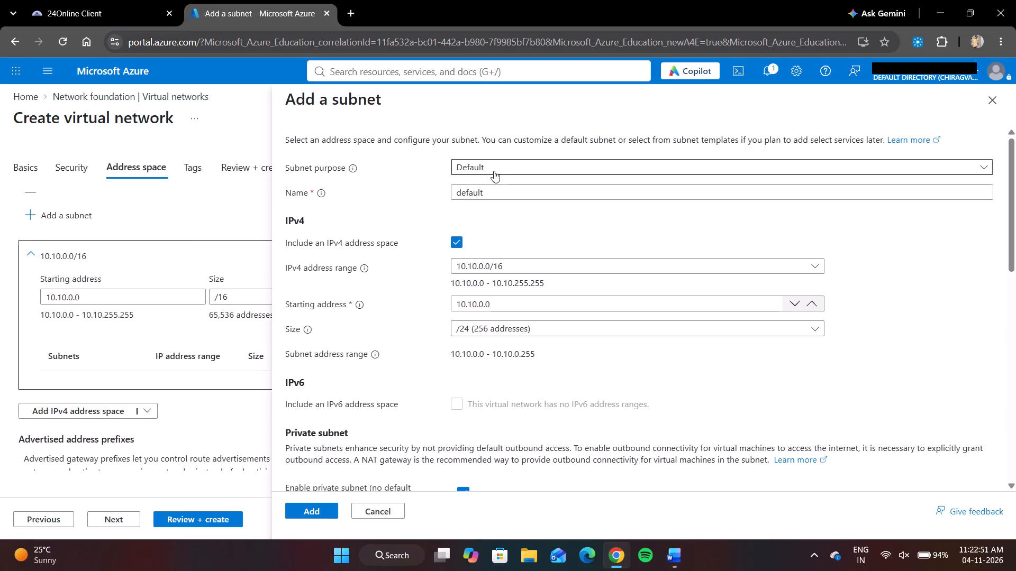
click(487, 236)
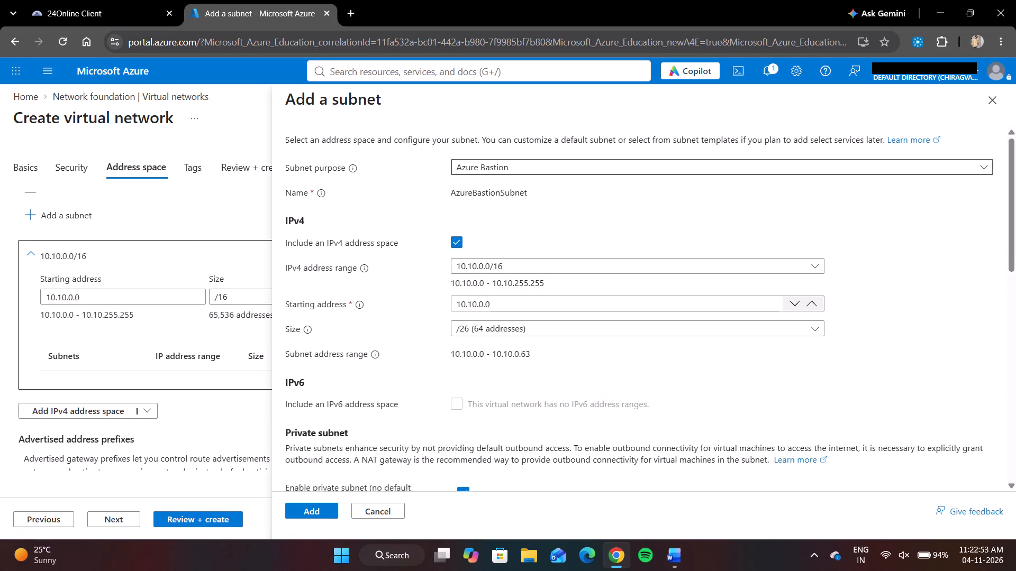
click(482, 306)
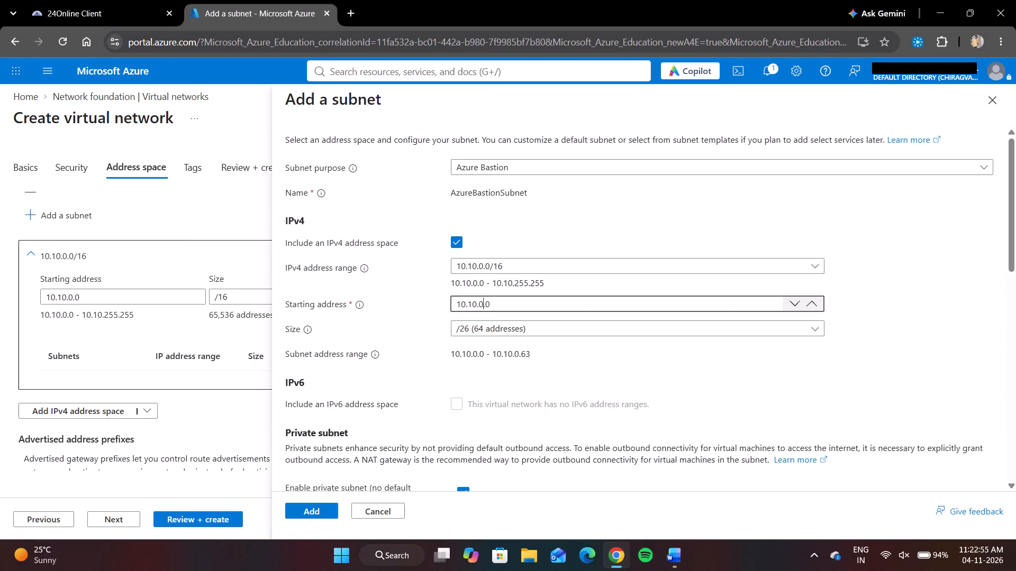
key(BackSpace)
key(1)
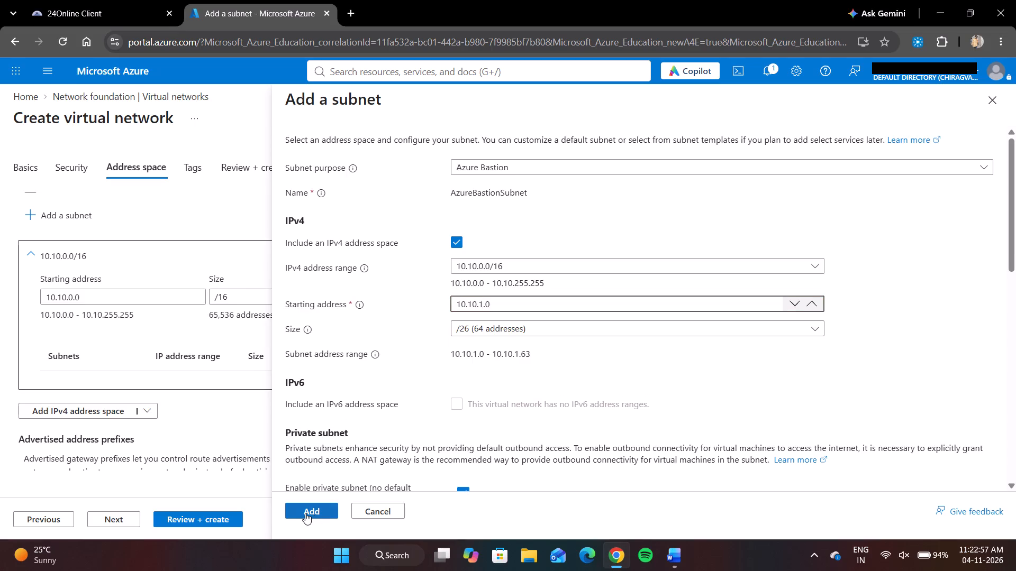
click(298, 513)
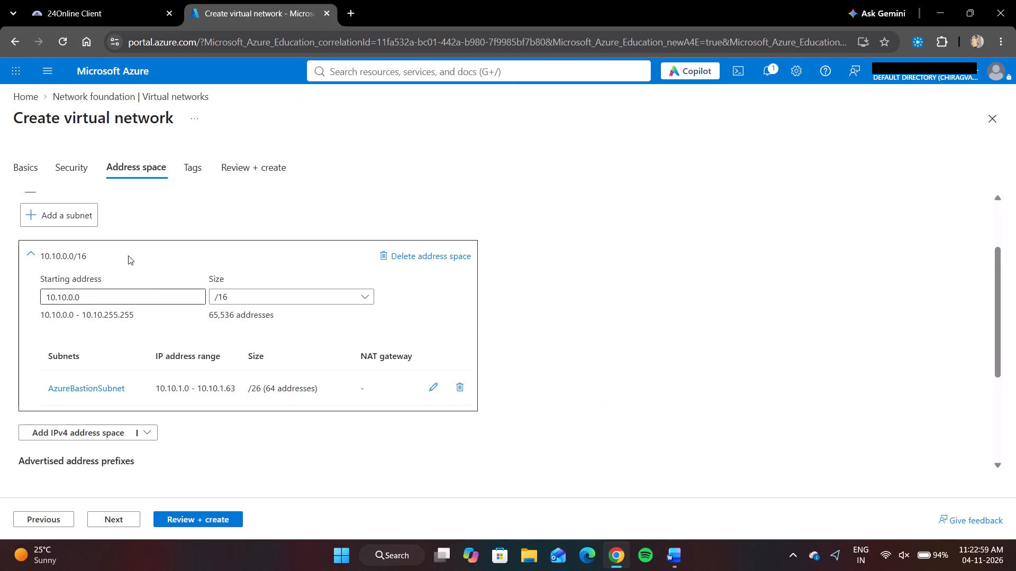
Add a second subnet named ServerSubnet with starting address 10.10.2.0 to the virtual network.
click(85, 216)
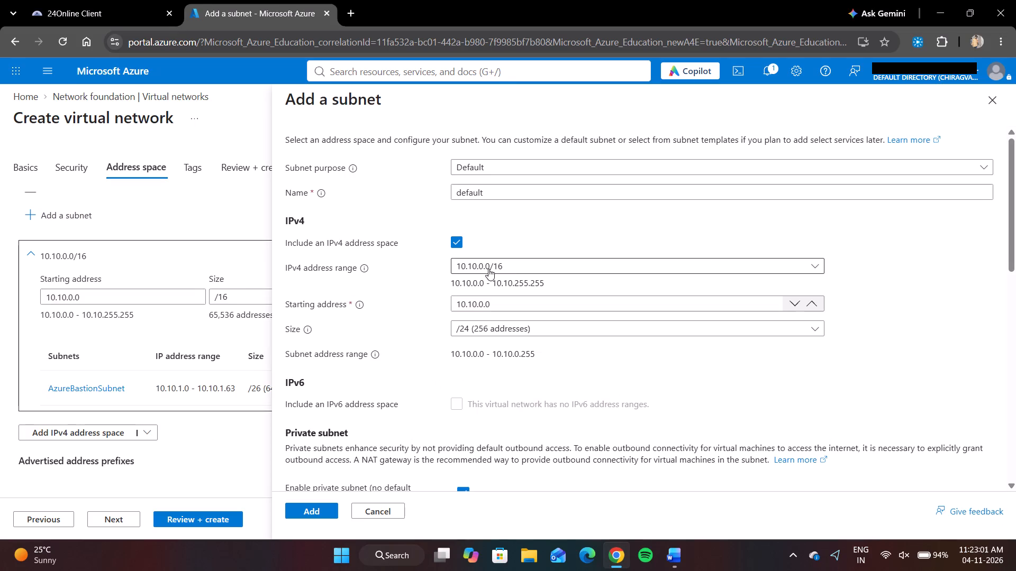
click(495, 194)
key(BackSpace)
key(BackSpace)
key(BackSpace)
key(BackSpace)
key(BackSpace)
key(BackSpace)
key(BackSpace)
text(server)
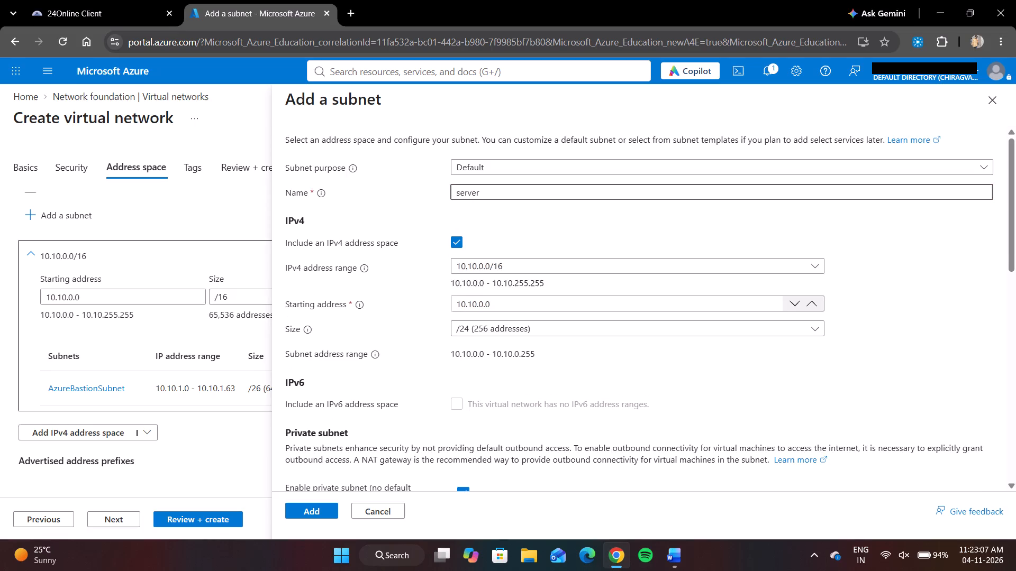
key(BackSpace)
key(BackSpace)
key(BackSpace)
key(BackSpace)
key(BackSpace)
key(BackSpace)
key(BackSpace)
key(BackSpace)
text(ServerSubnet)
click(483, 306)
key(BackSpace)
key(3)
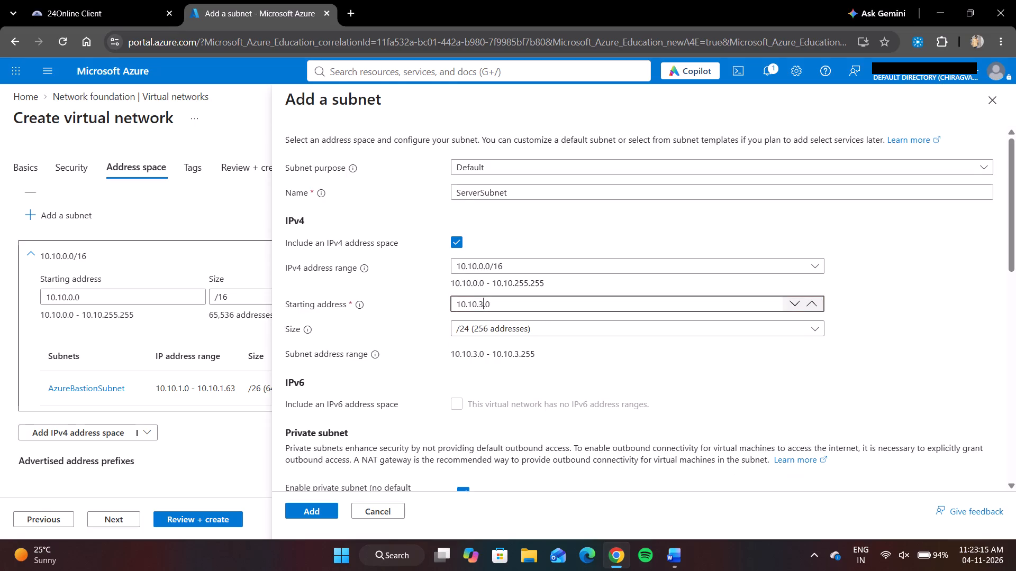
key(BackSpace)
key(2)
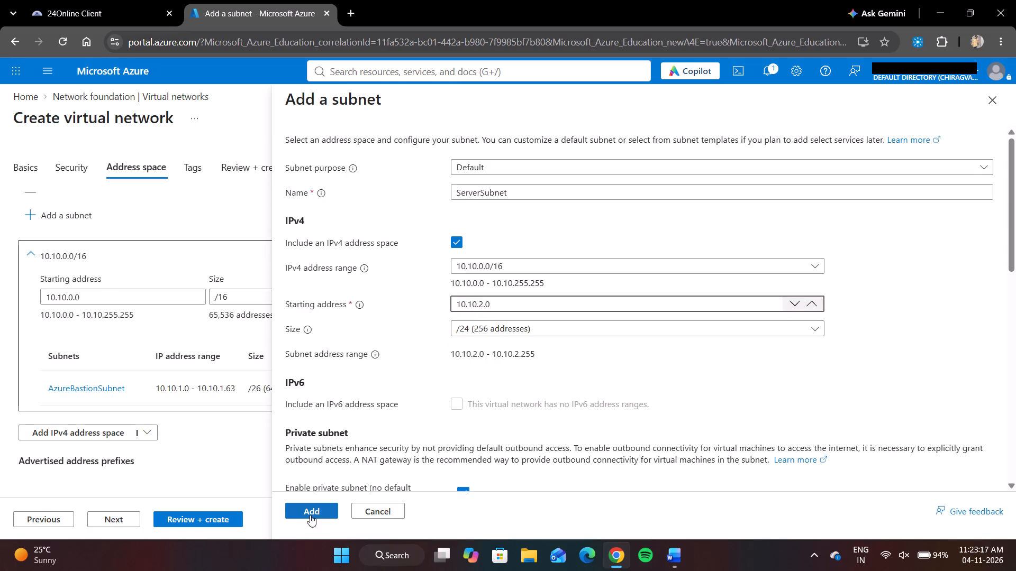
click(310, 515)
Look over the subnets, validate the virtual network configuration and create the network.
scroll(369, 427, down, 2)
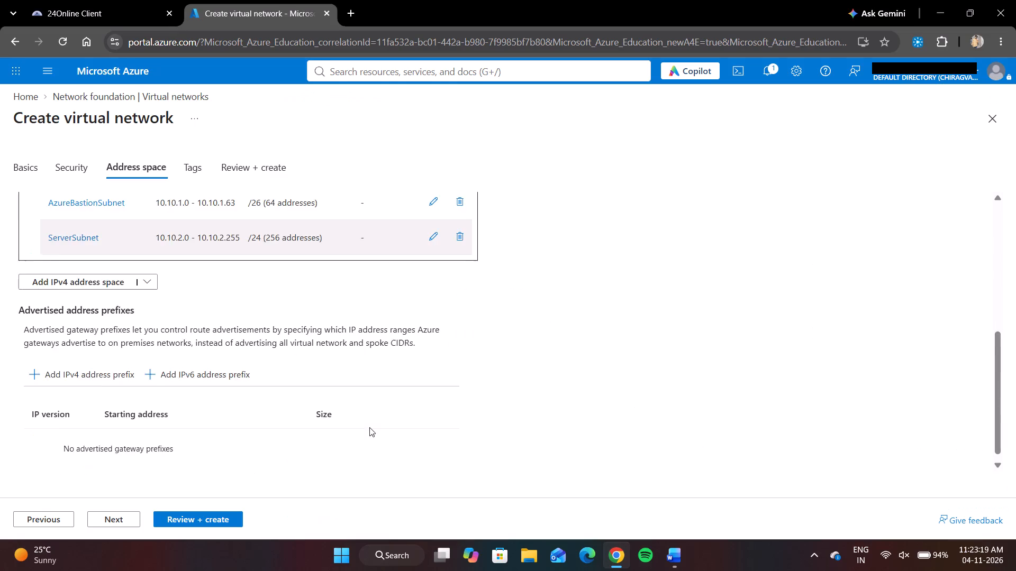
scroll(369, 427, up, 3)
scroll(274, 356, down, 1)
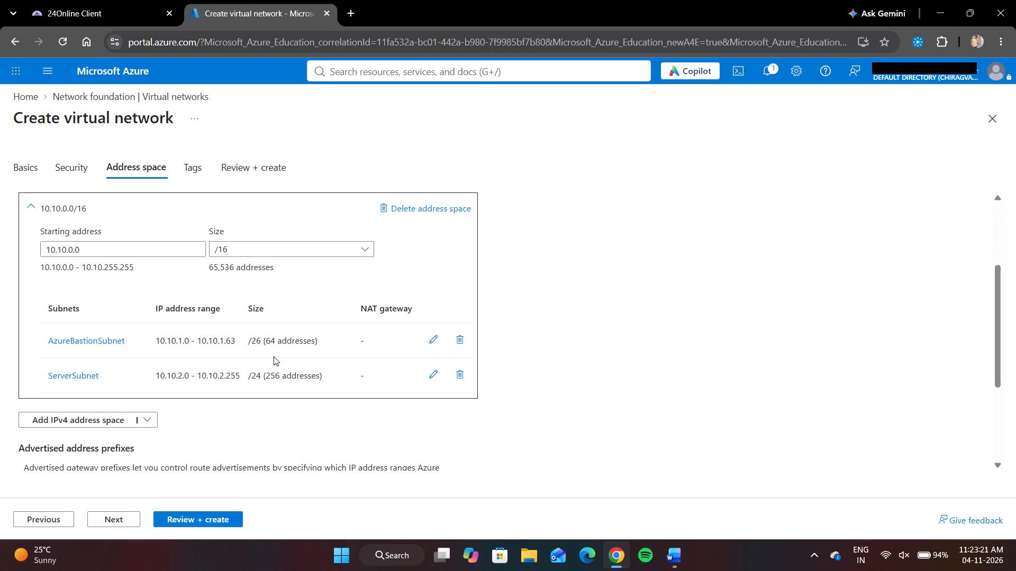
click(174, 523)
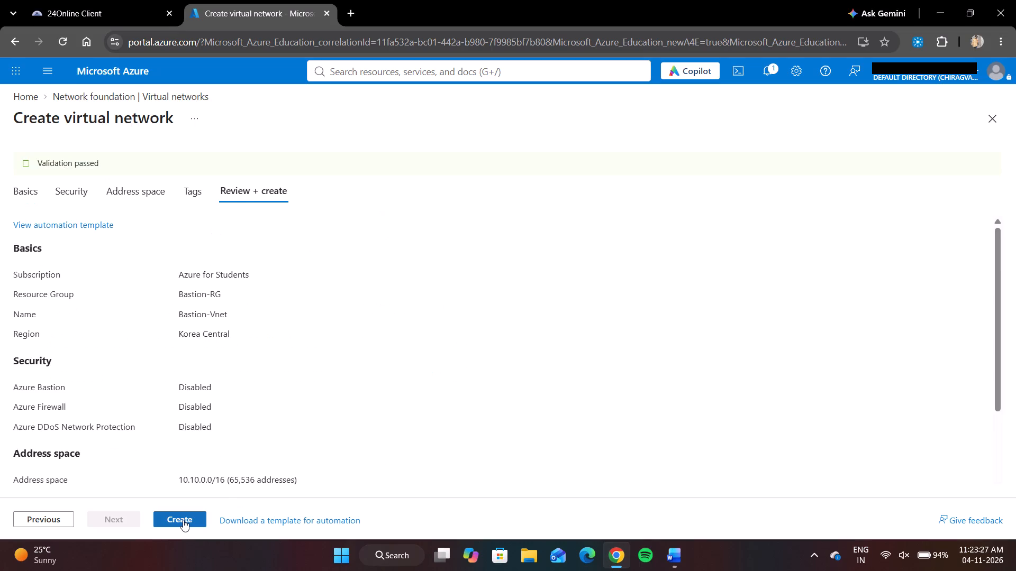
click(183, 520)
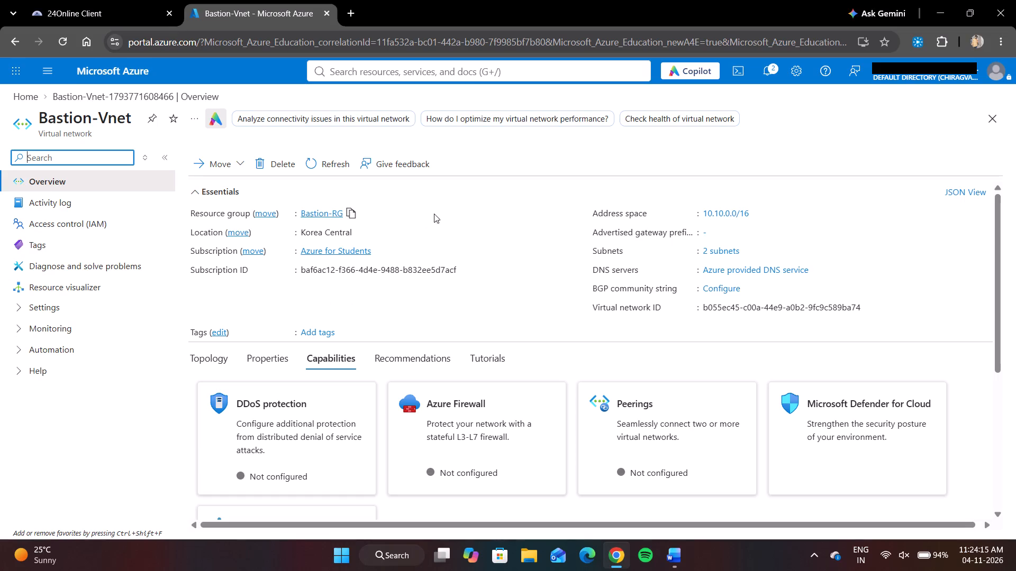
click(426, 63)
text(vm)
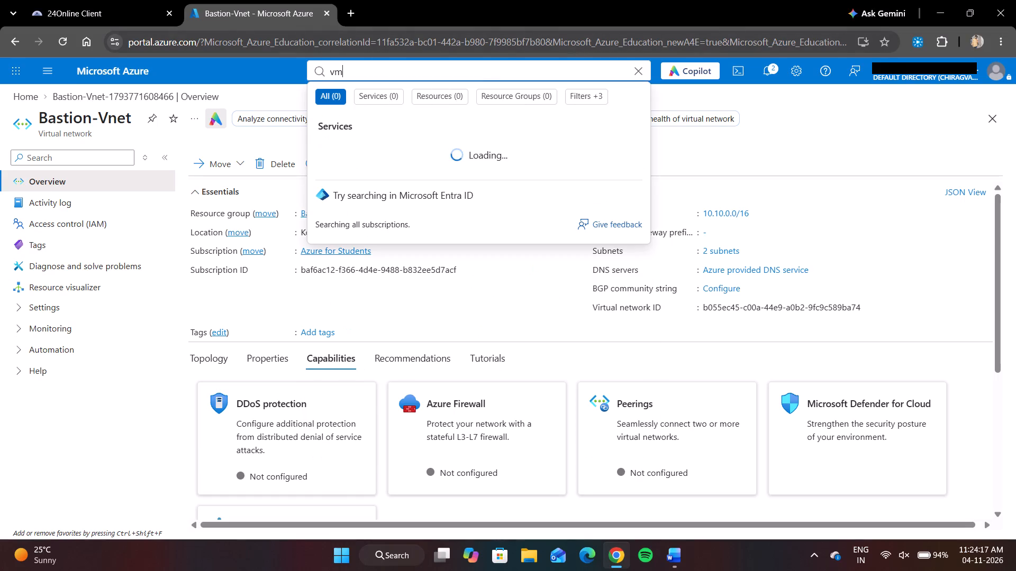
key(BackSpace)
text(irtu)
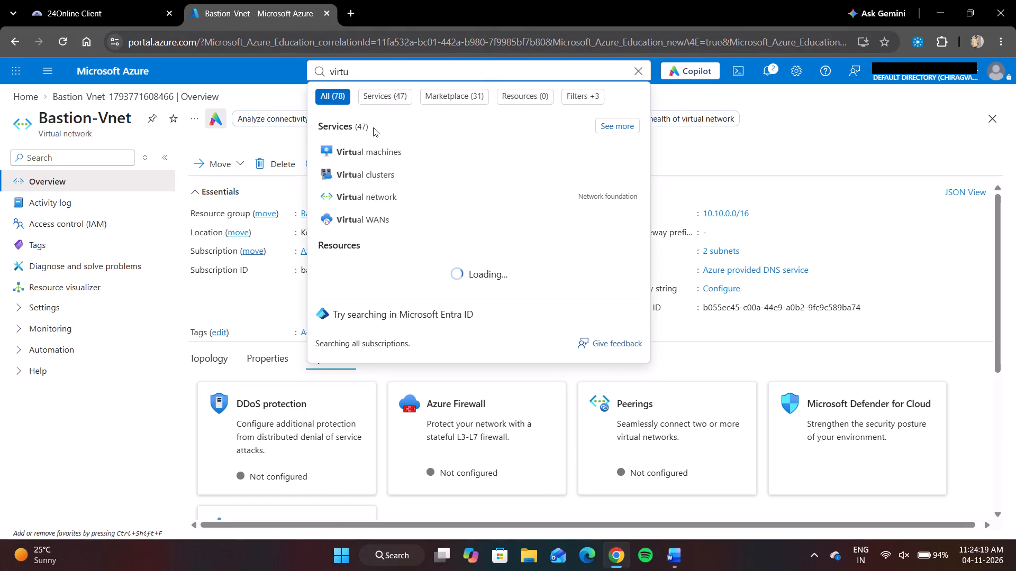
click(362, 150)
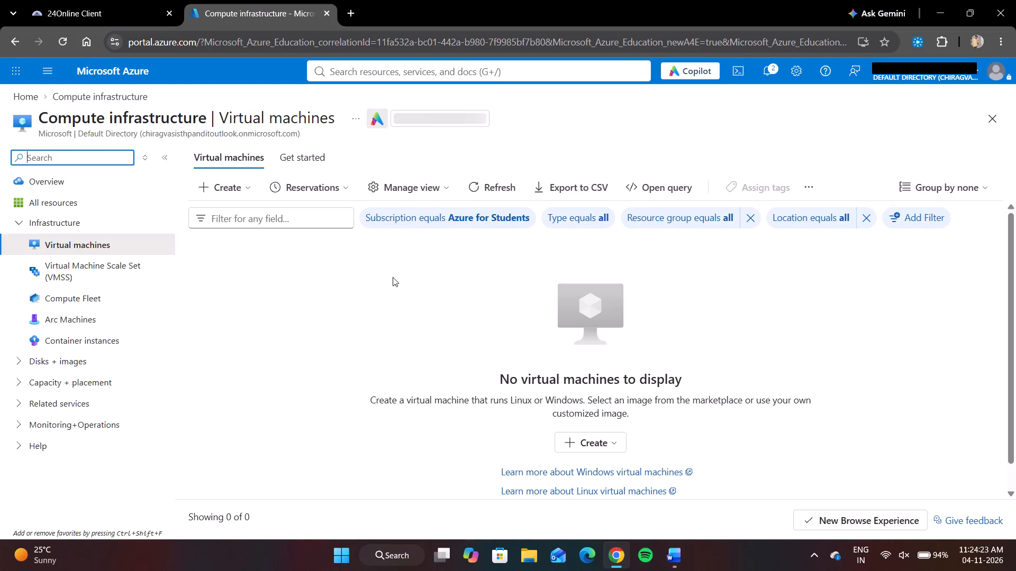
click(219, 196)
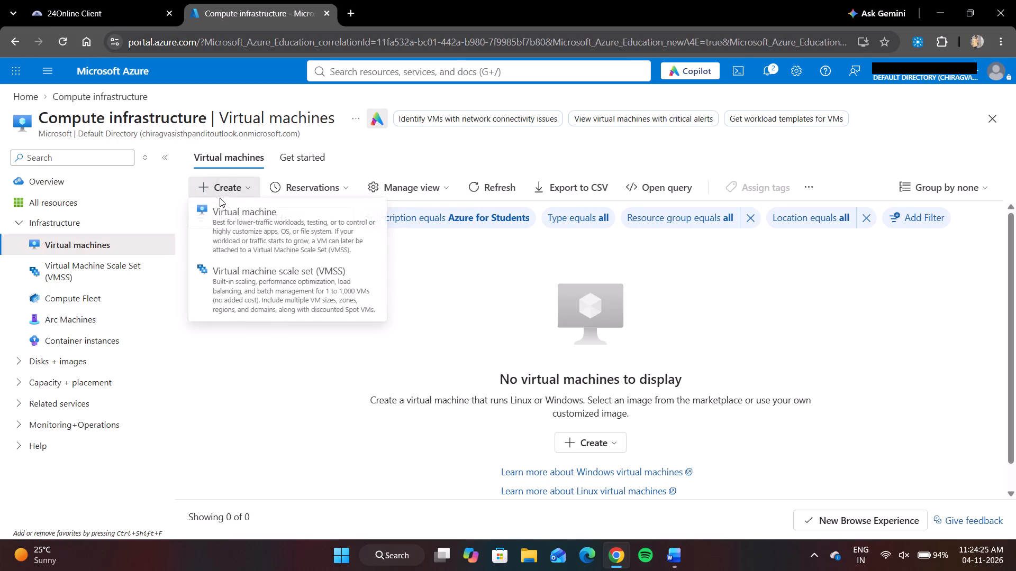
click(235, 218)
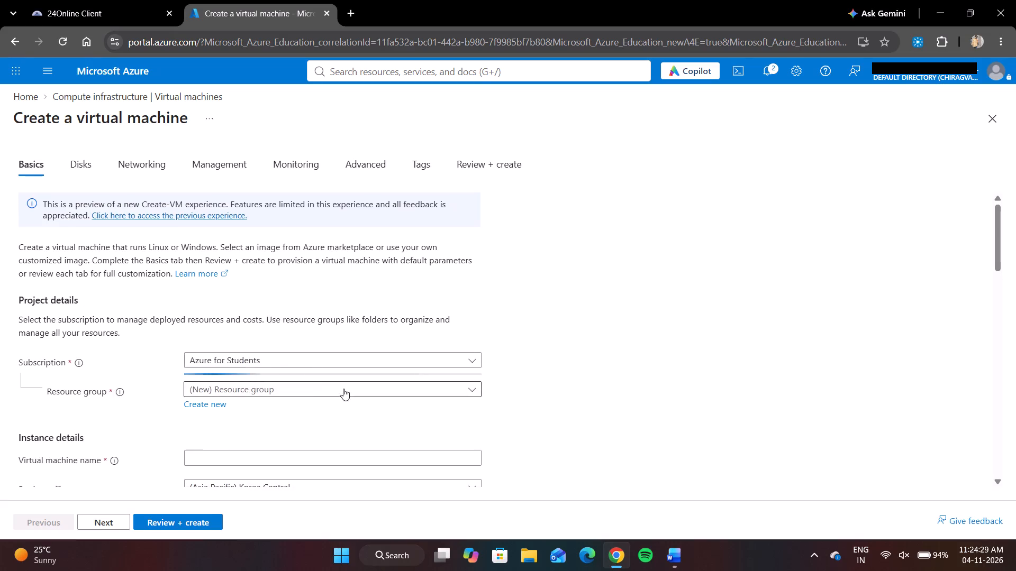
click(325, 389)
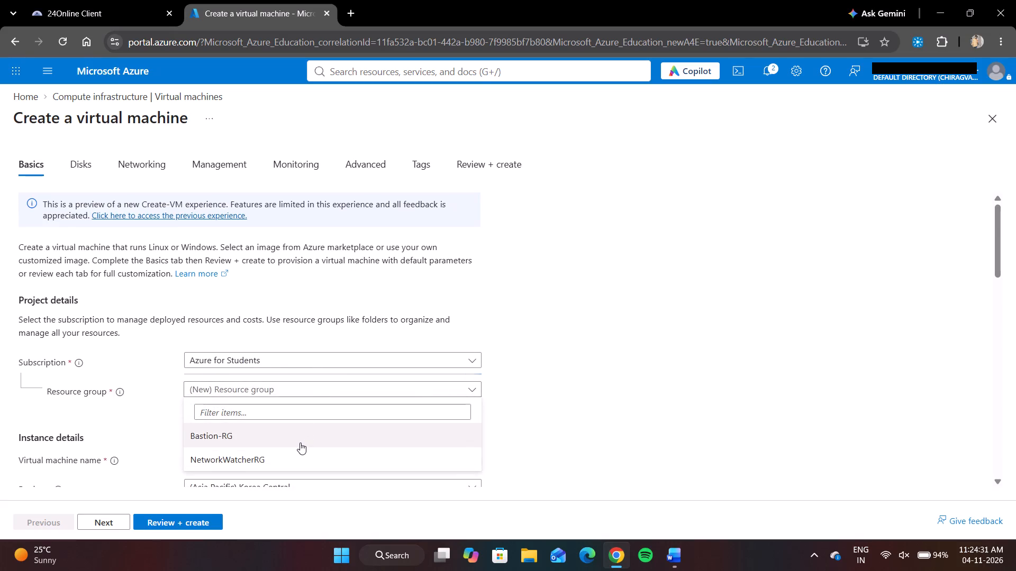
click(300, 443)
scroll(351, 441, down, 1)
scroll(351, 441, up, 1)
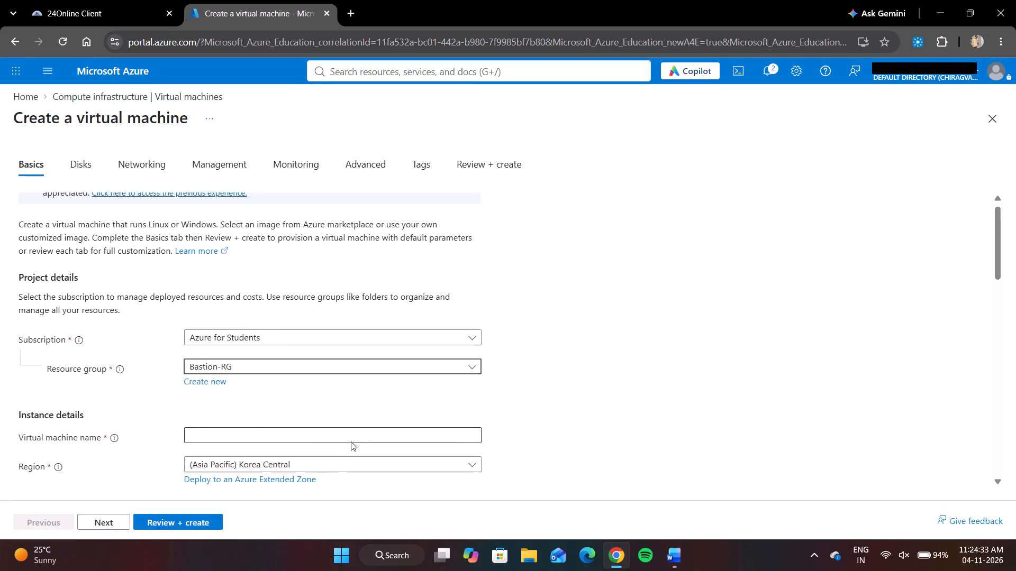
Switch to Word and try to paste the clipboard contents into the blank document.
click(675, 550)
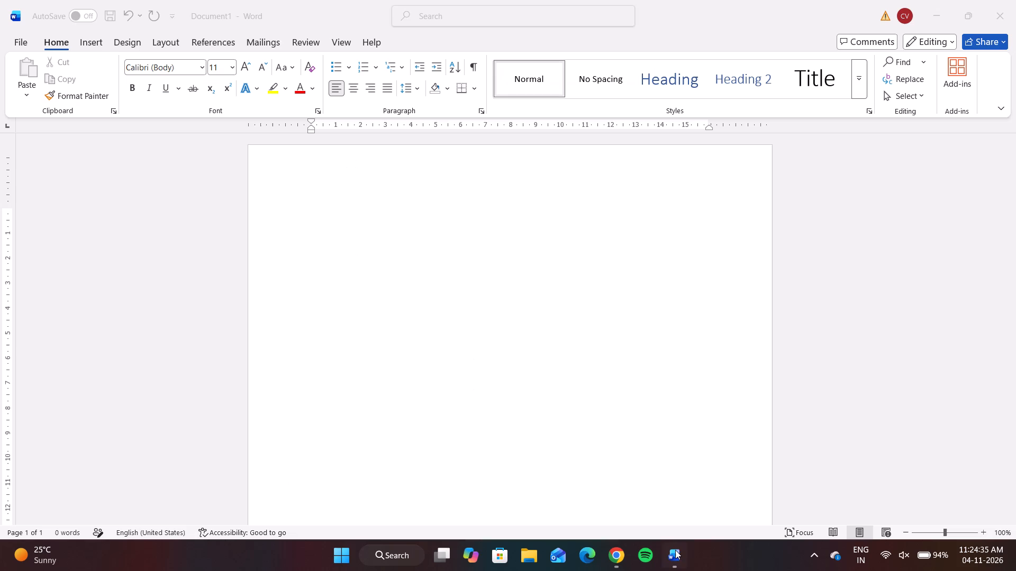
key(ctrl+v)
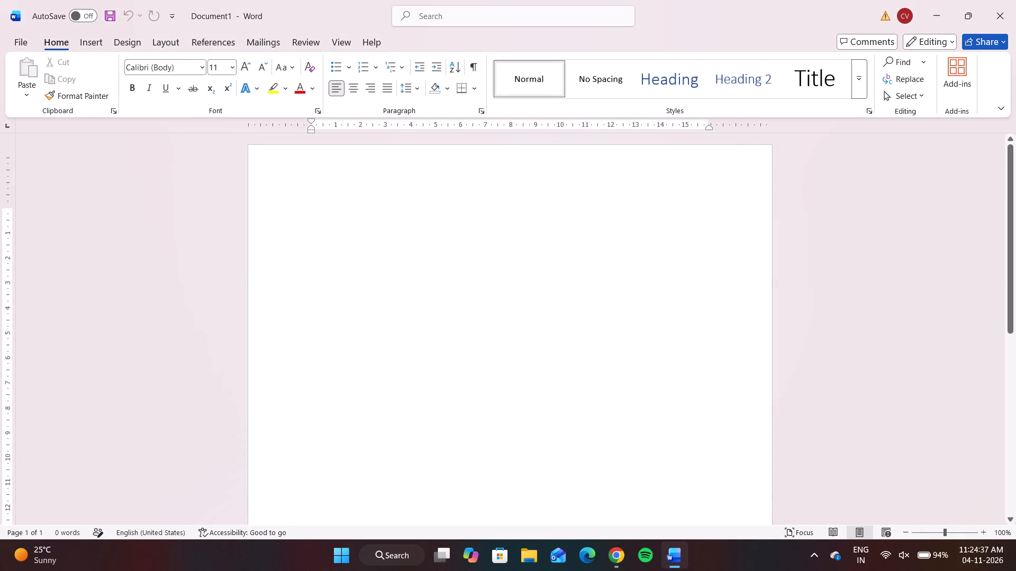
Switch back to the Azure portal and open the Resource groups list.
click(615, 548)
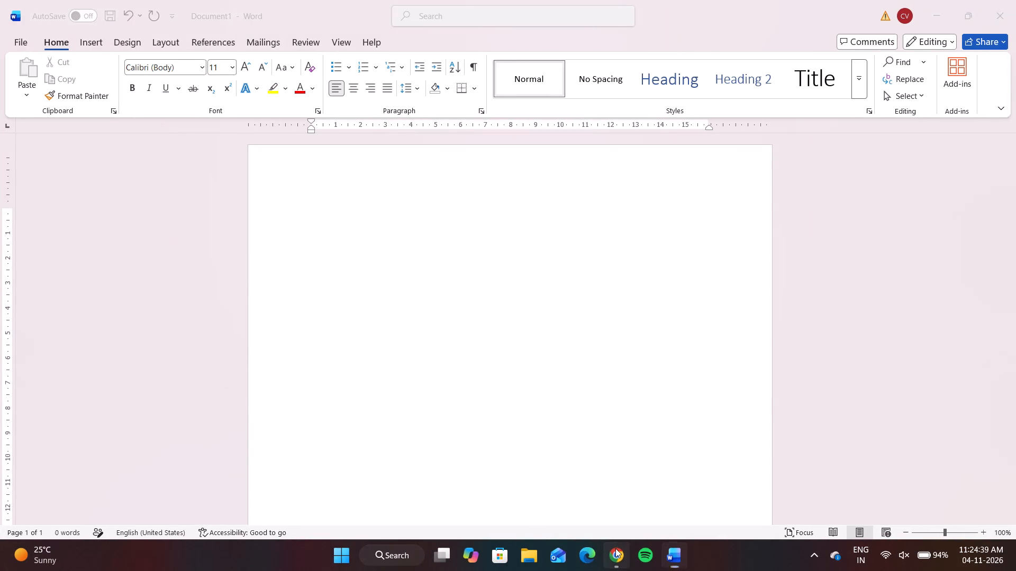
click(371, 75)
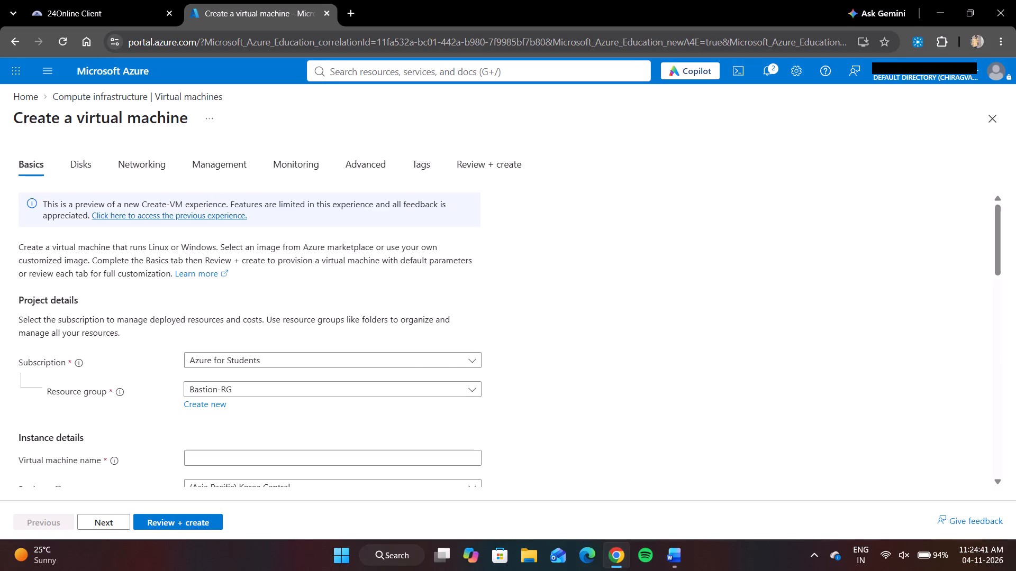
text(re)
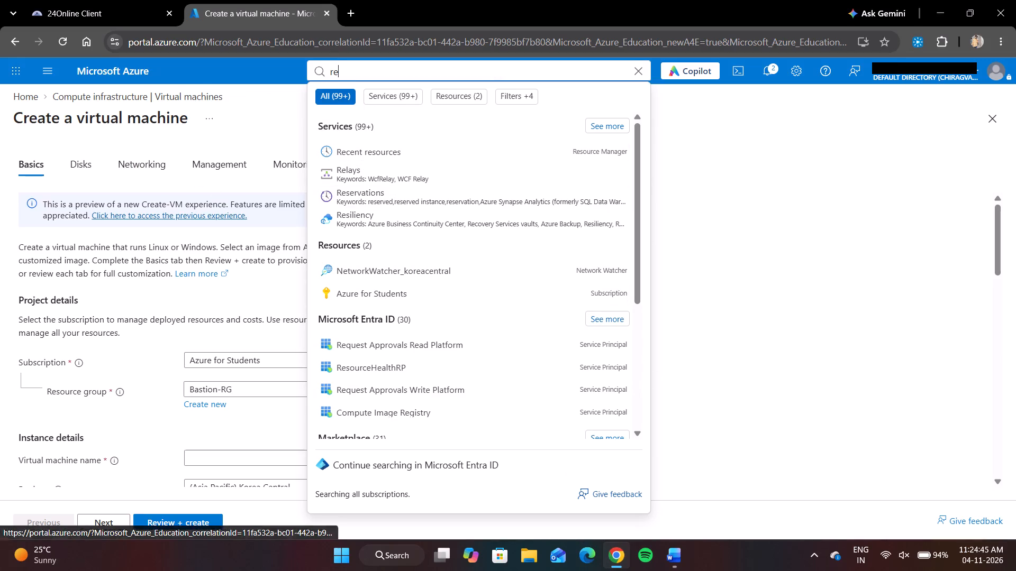
click(28, 93)
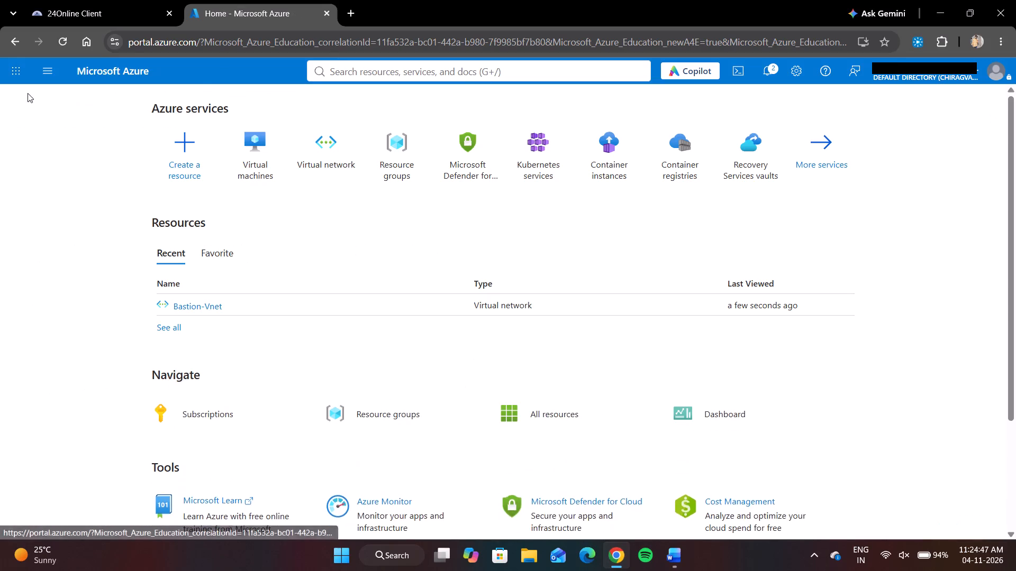
click(383, 154)
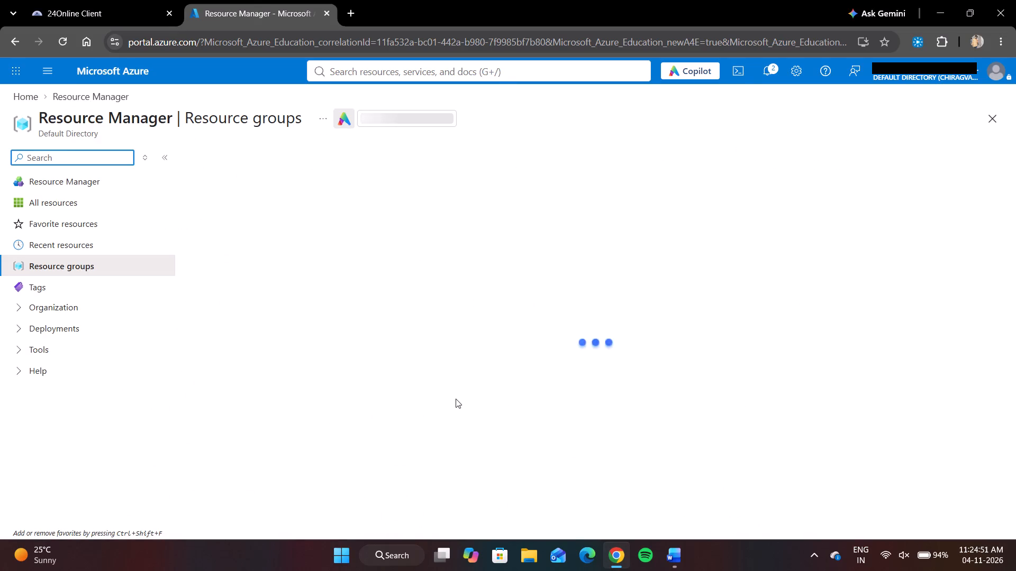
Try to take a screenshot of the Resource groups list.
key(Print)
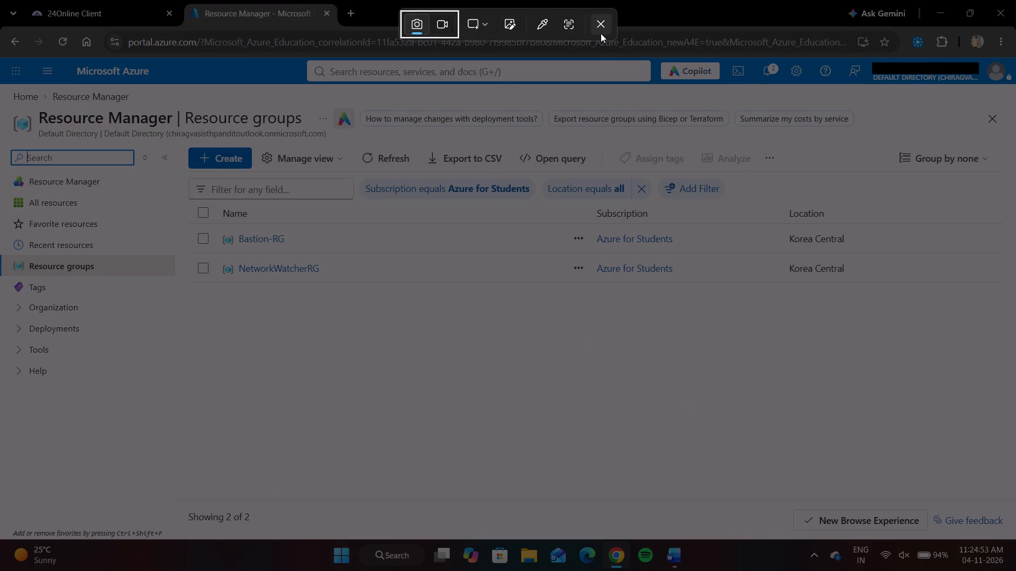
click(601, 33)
Delete the NetworkWatcherRG resource group, confirming the permanent deletion with its name, and dismiss the notification.
click(578, 266)
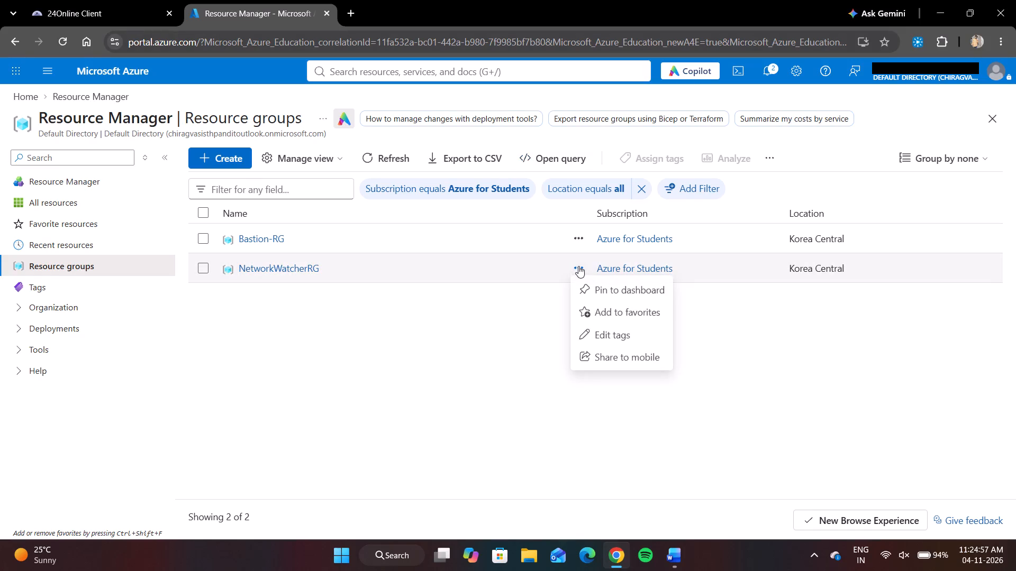
click(552, 426)
click(278, 267)
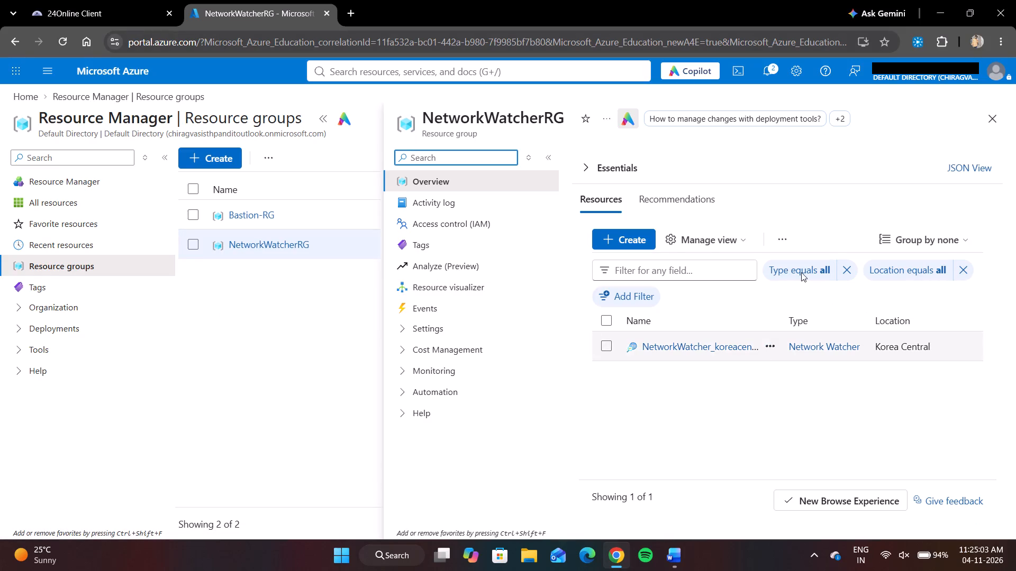
click(791, 238)
click(792, 257)
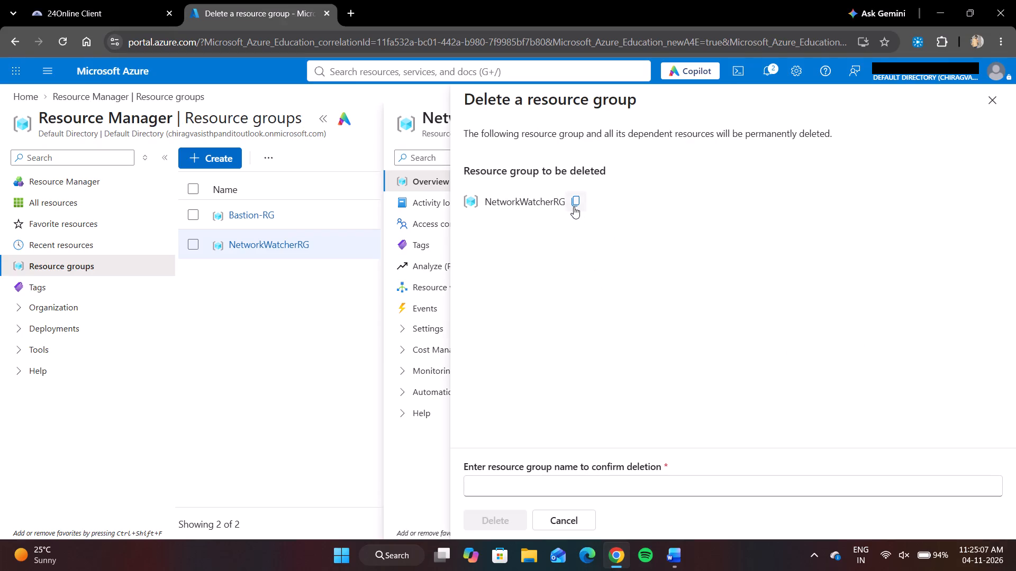
click(574, 207)
click(538, 496)
click(541, 491)
key(ctrl+v)
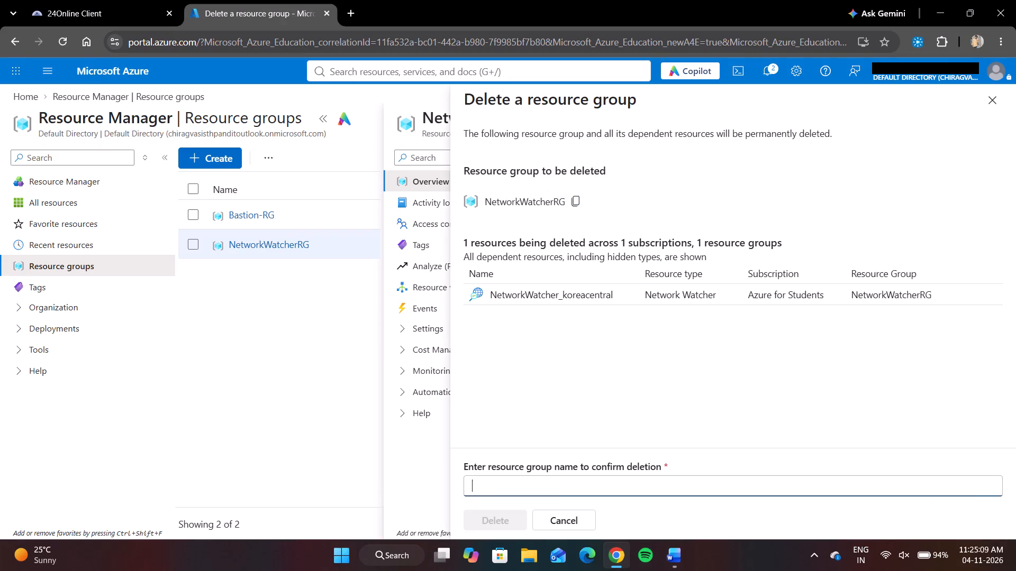
click(470, 519)
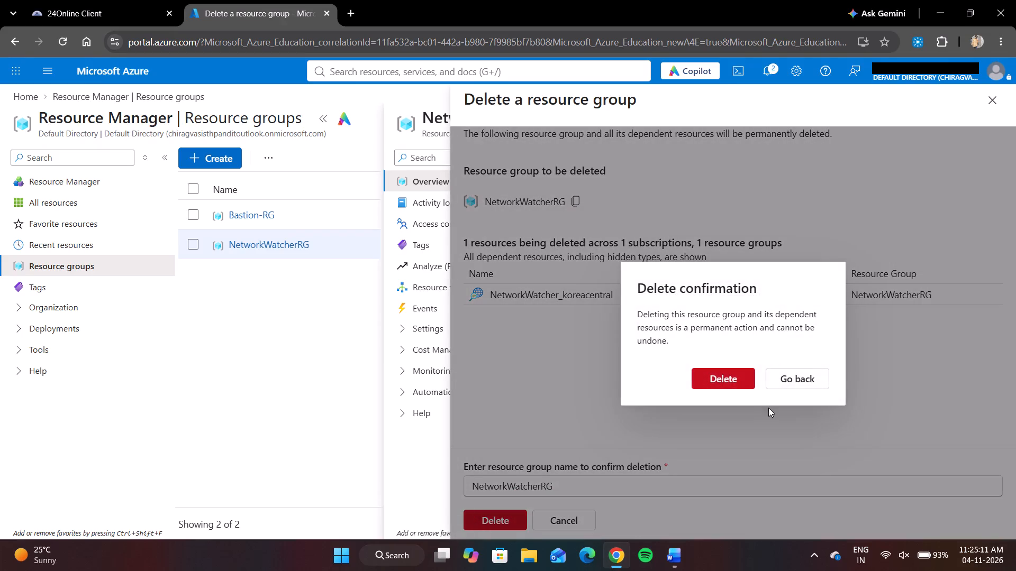
click(729, 373)
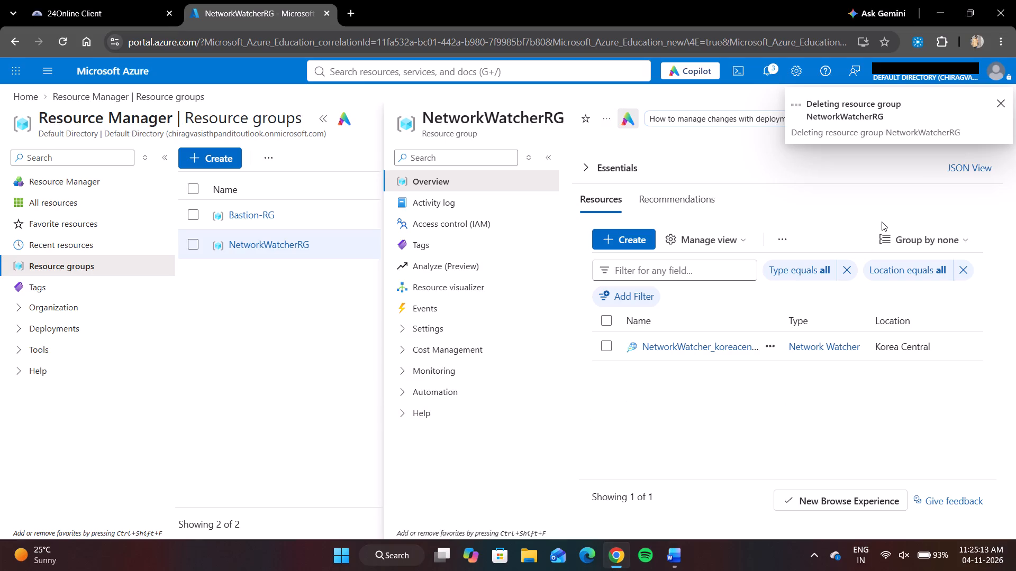
click(1000, 104)
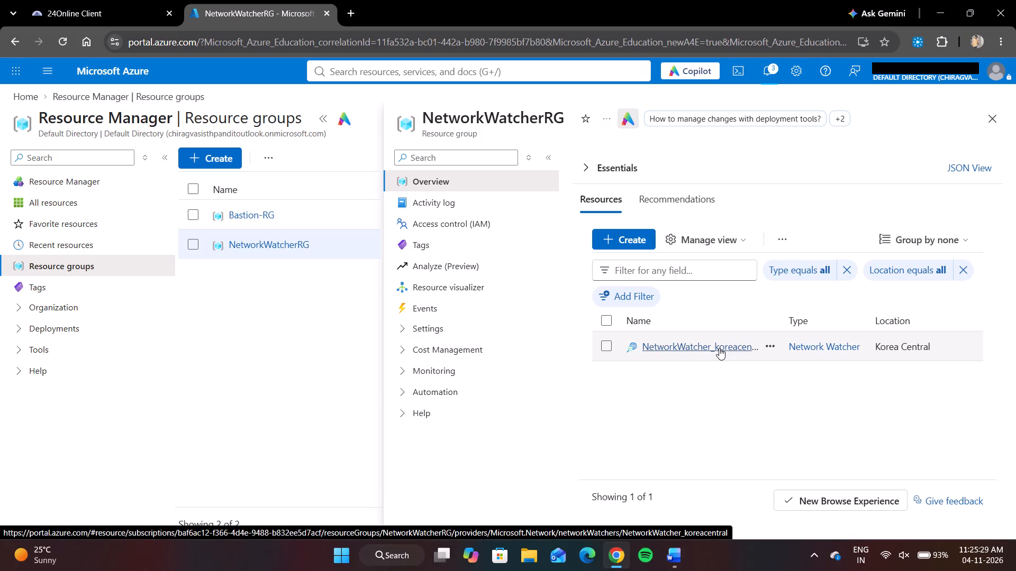
Check the network watcher resource inside NetworkWatcherRG, then return to the Resource groups list.
click(719, 348)
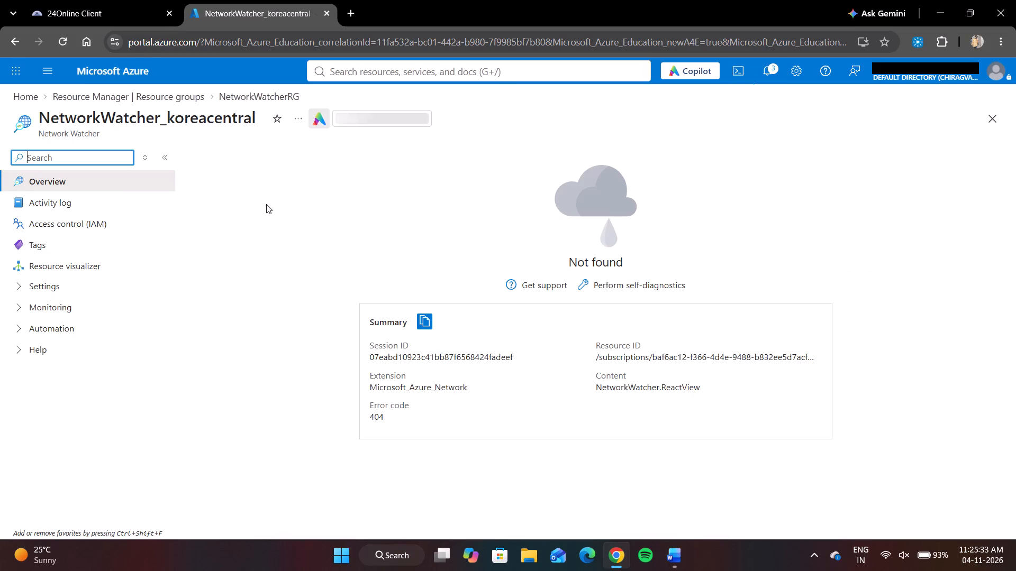
drag(978, 125, 988, 122)
click(988, 122)
click(986, 122)
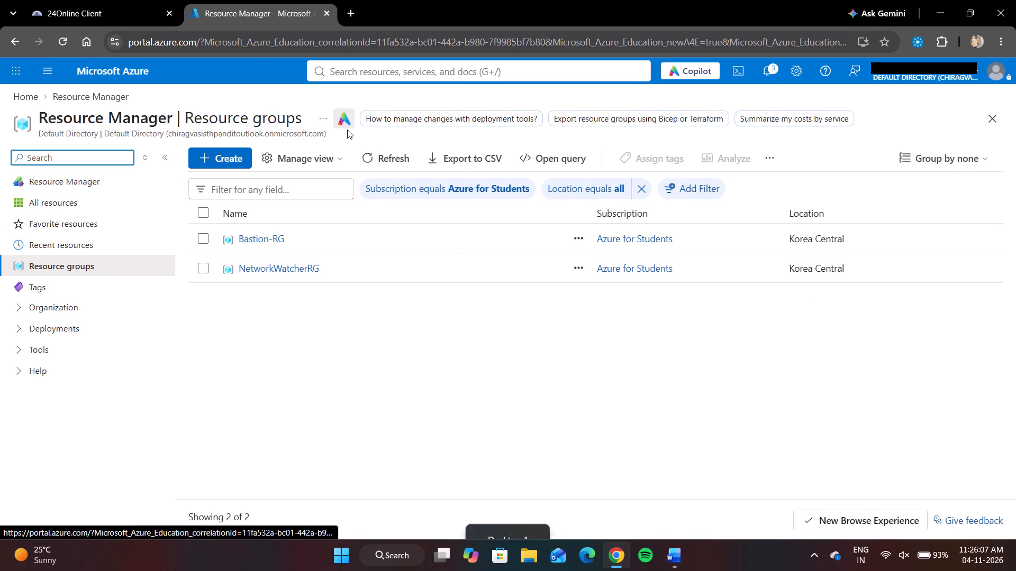
Back in the Azure portal, refresh the Resource groups list and capture a screenshot of the page including the taskbar.
click(380, 168)
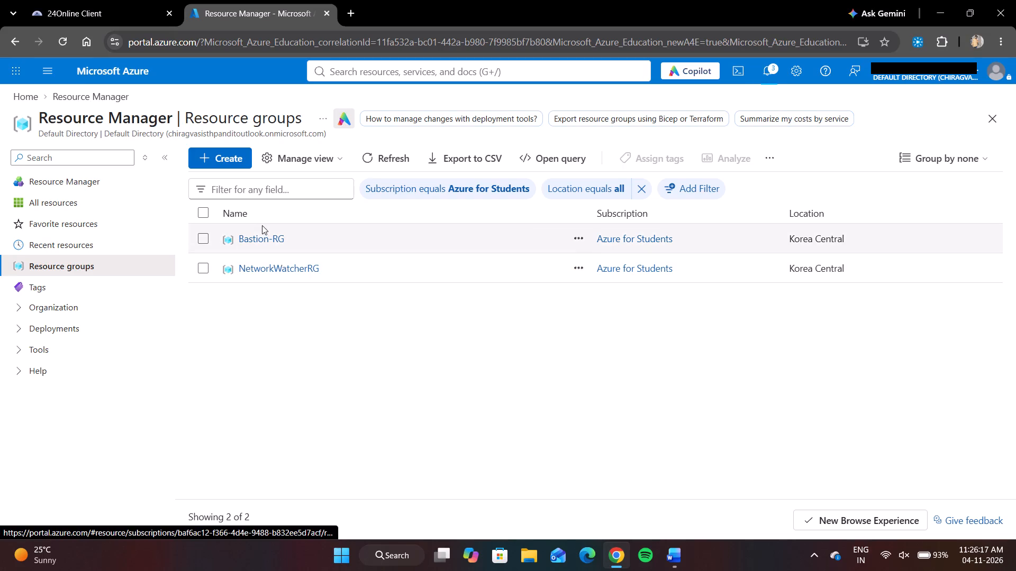
click(355, 162)
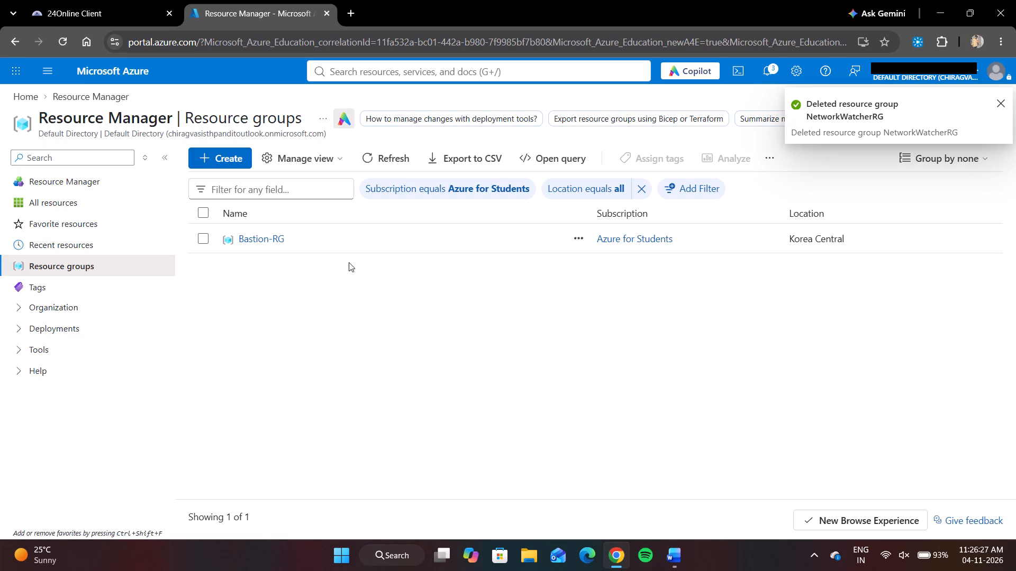
key(Print)
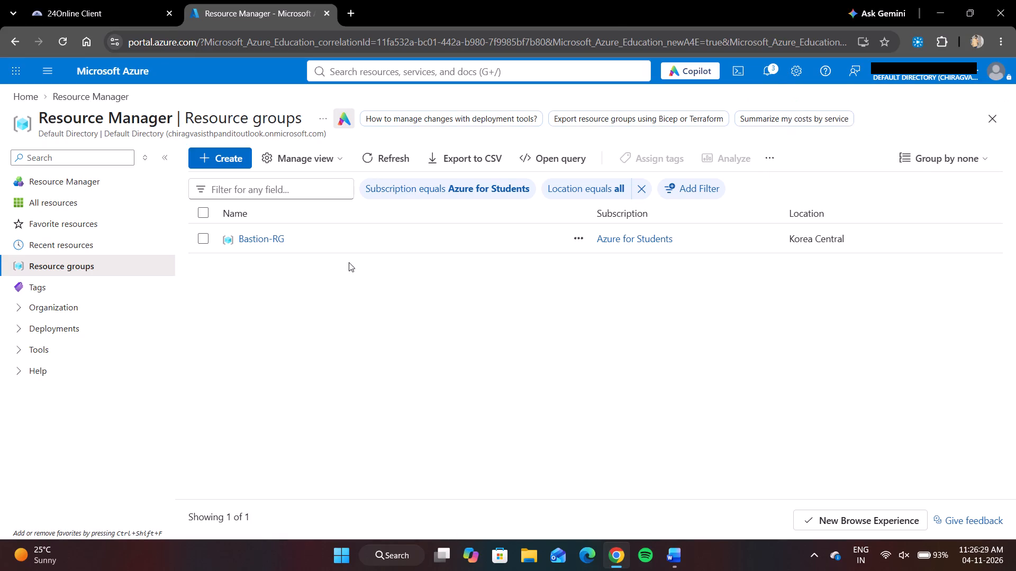
drag(0, 57, 465, 188)
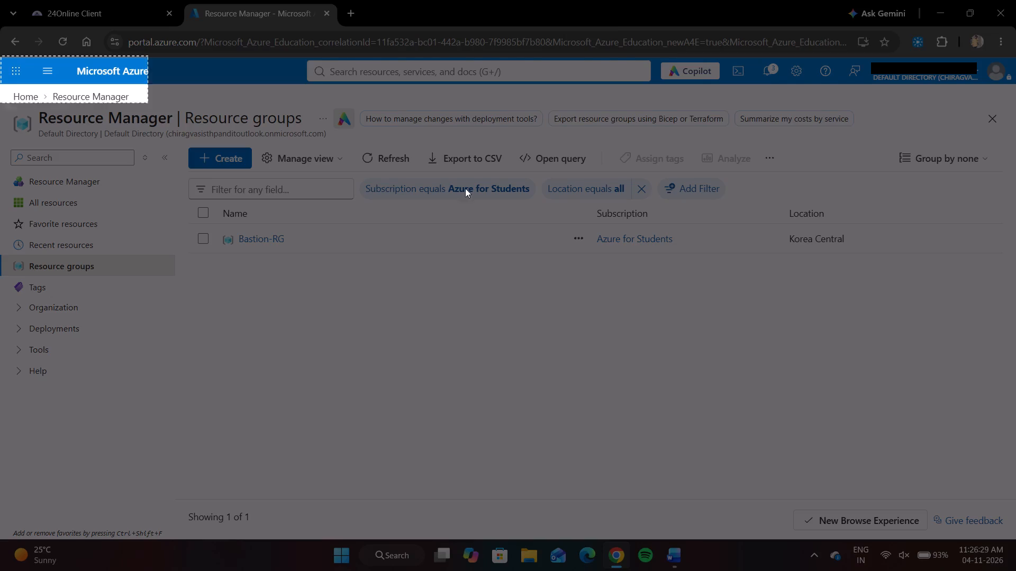
drag(465, 188, 1015, 570)
Switch to Word, paste the Resource groups screenshot into the document and add four line breaks below it.
click(676, 557)
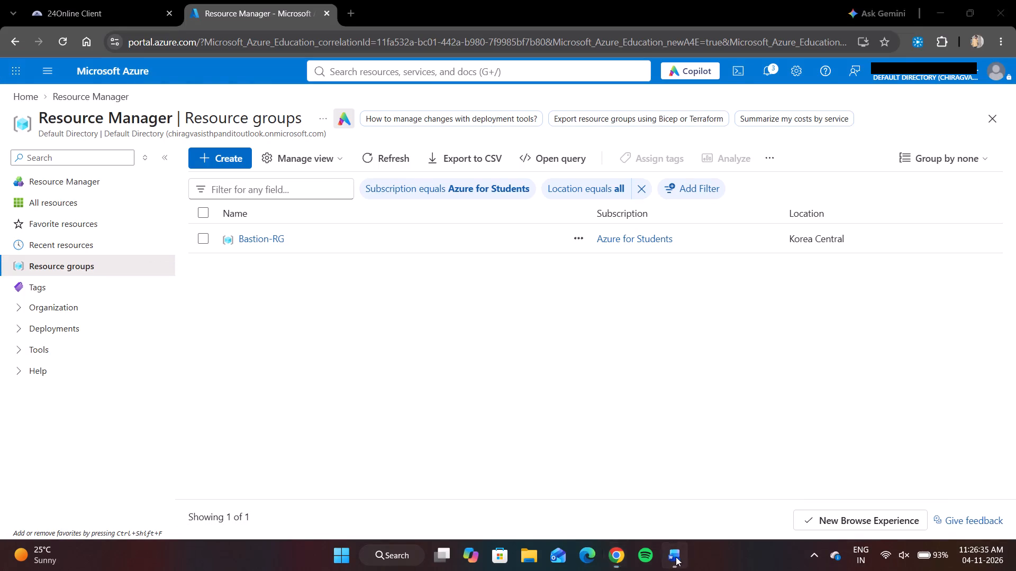
key(ctrl+v)
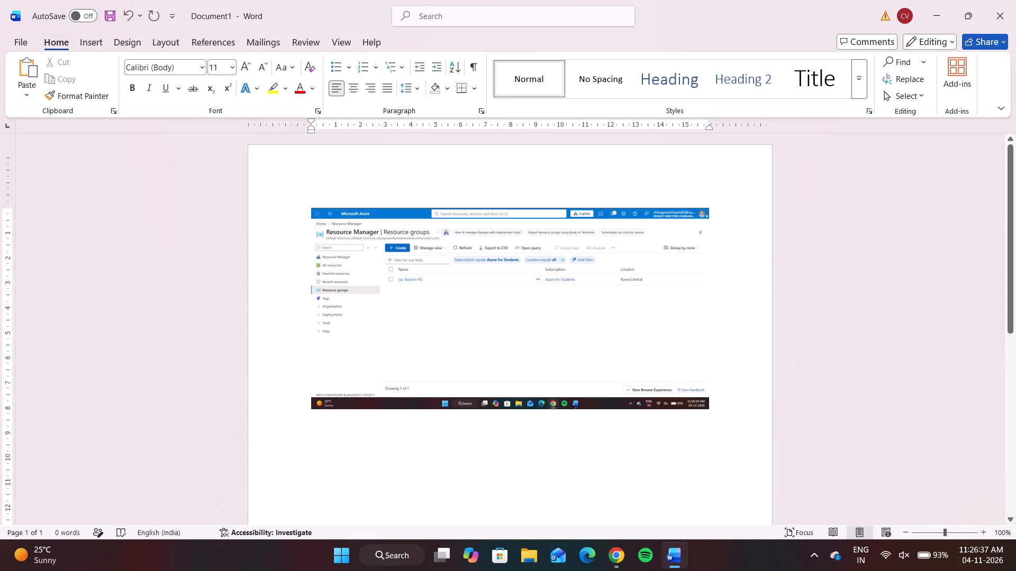
click(730, 408)
key(Return)
key(Return)
key(Return)
key(Return)
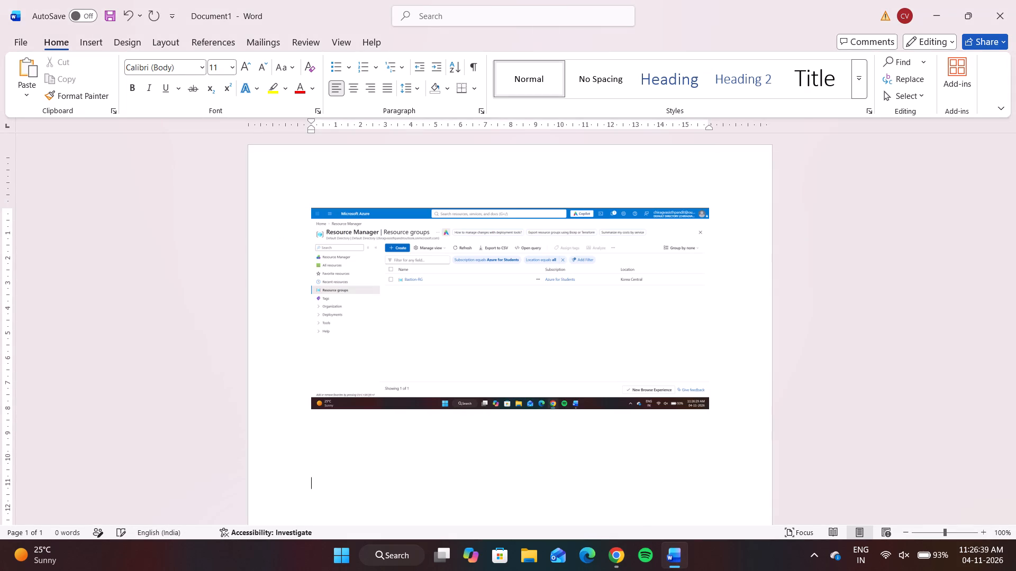
Switch back to the Azure portal and open the Virtual networks list.
click(623, 550)
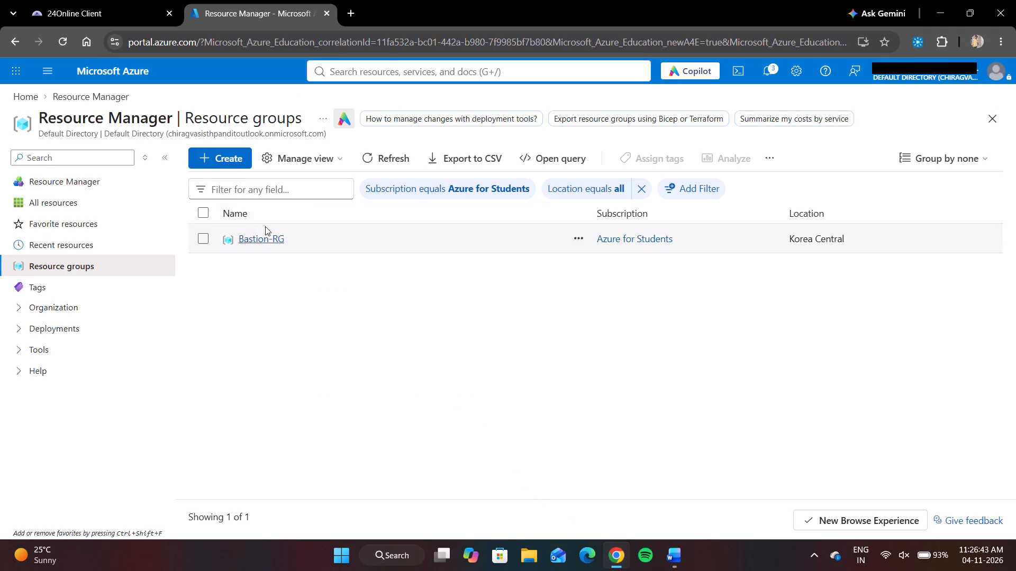
click(380, 57)
click(378, 65)
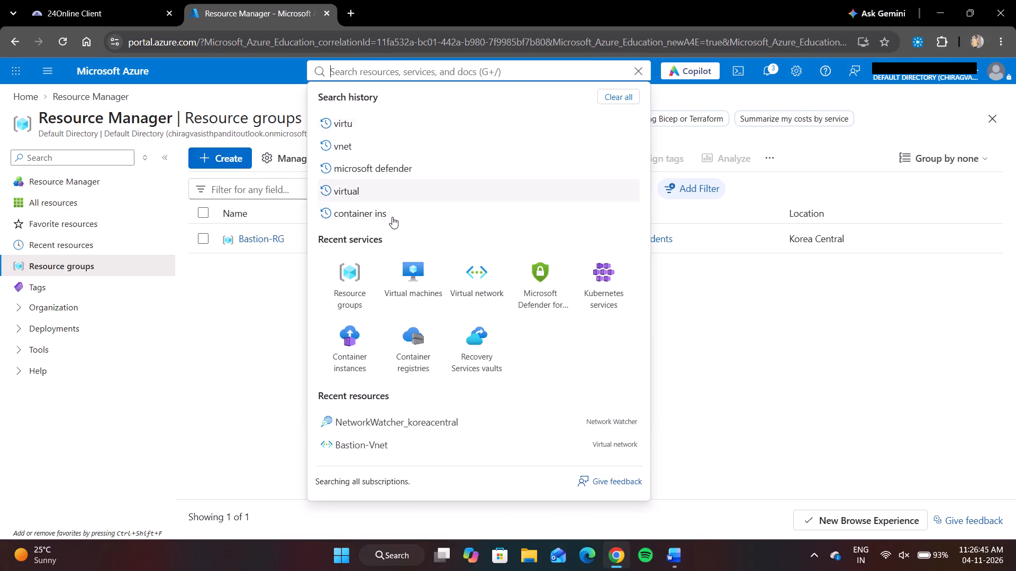
click(413, 278)
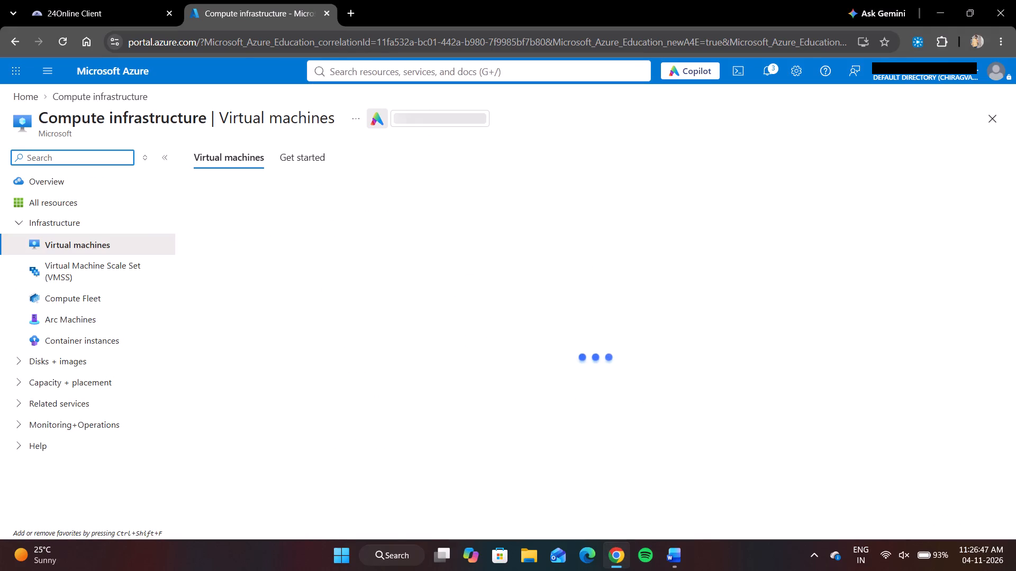
click(434, 75)
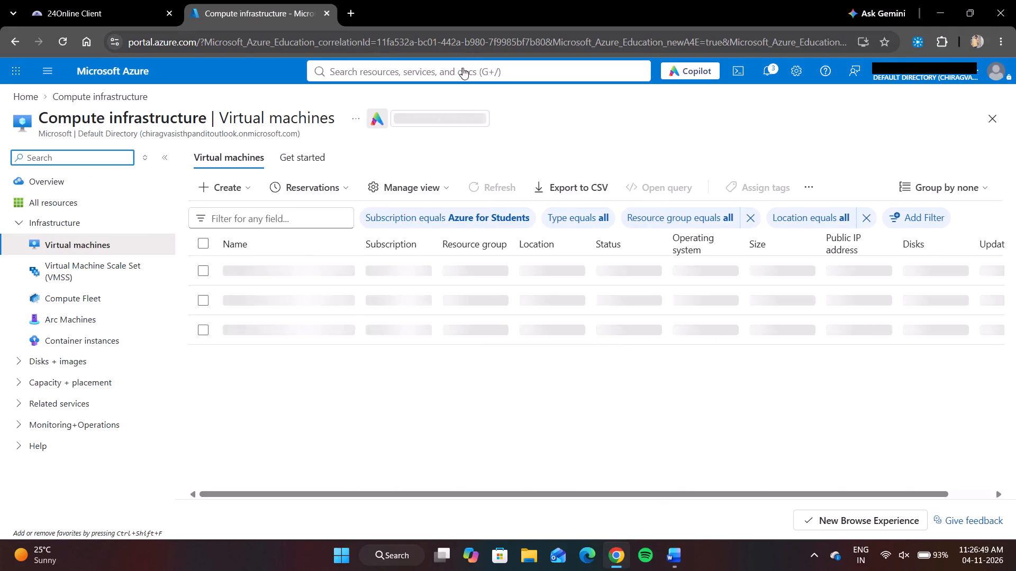
click(462, 71)
click(475, 275)
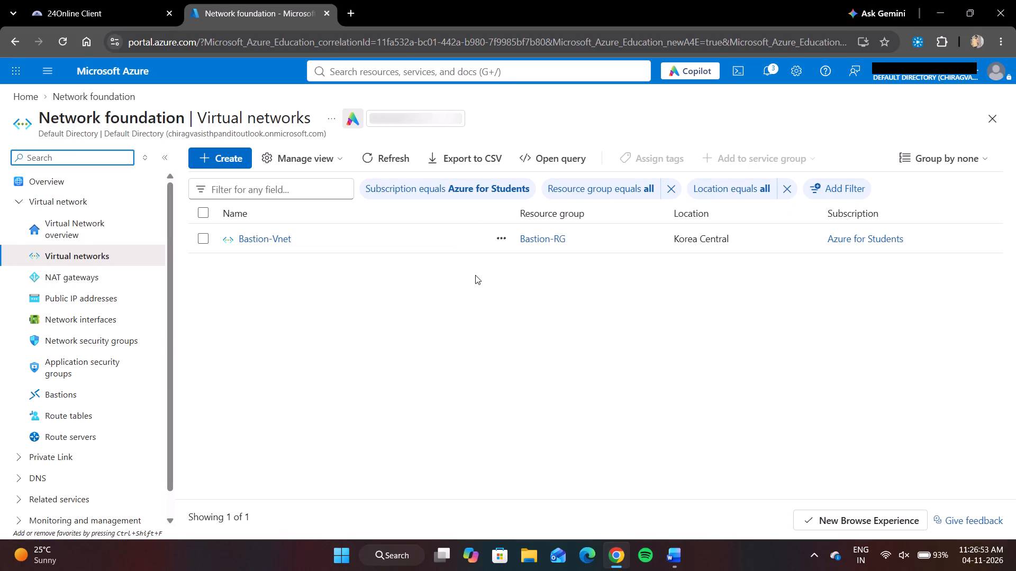
Capture a screenshot of the Virtual networks page and paste it below the first image in the Word document.
key(Print)
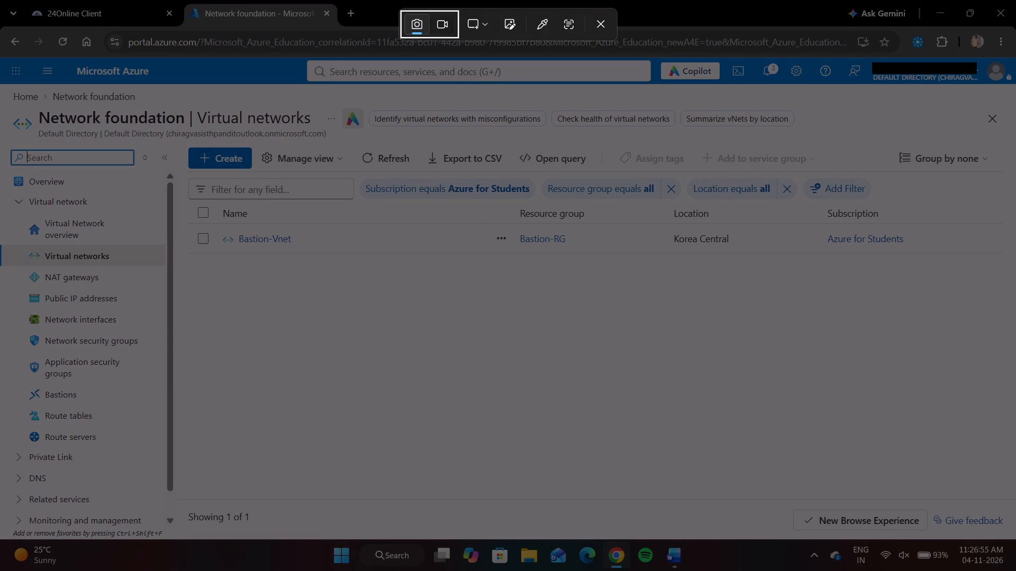
drag(0, 56, 1015, 570)
click(671, 556)
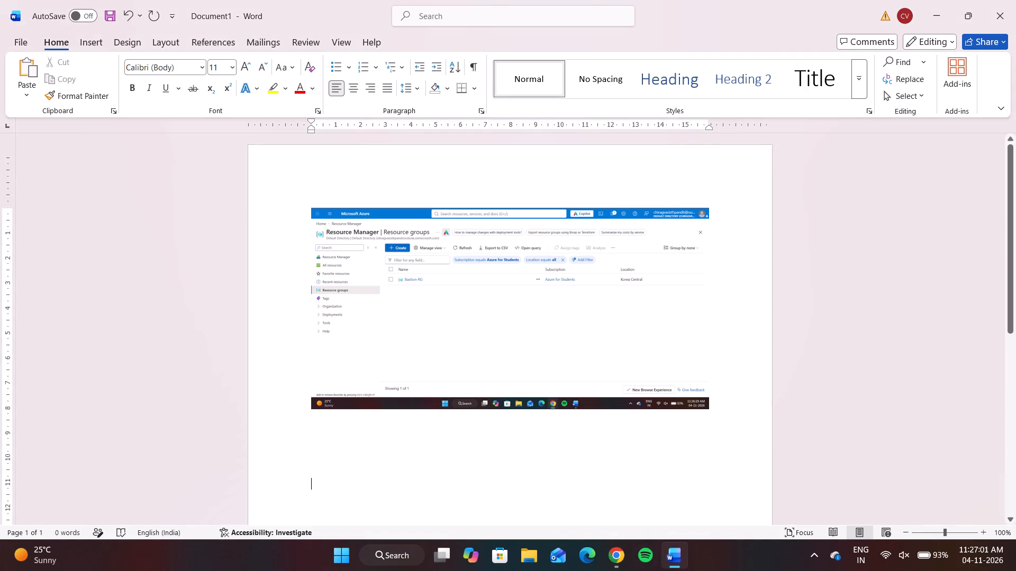
key(ctrl+v)
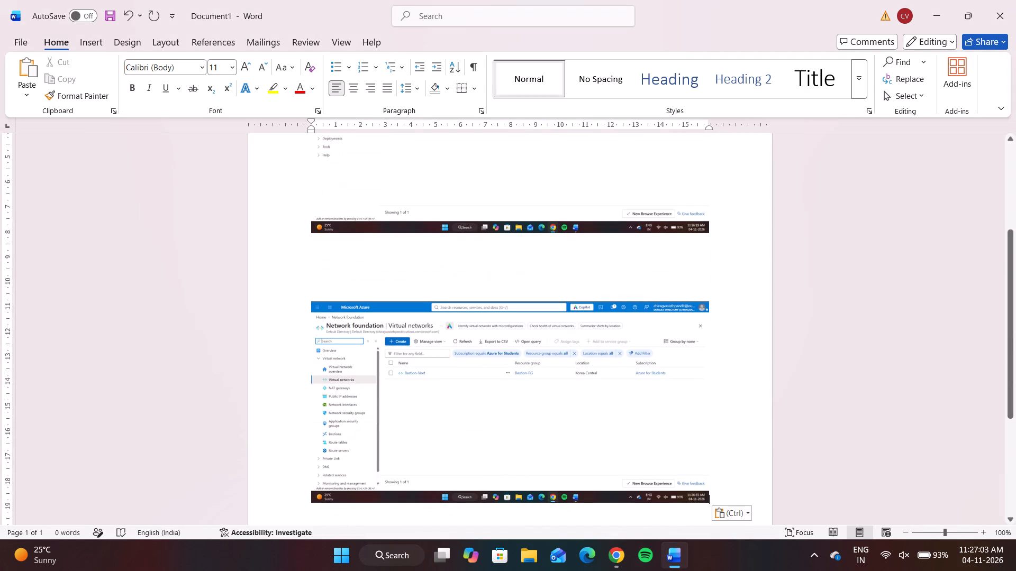
Return to the Azure portal, open the Virtual machines service and start creating a new virtual machine.
click(609, 556)
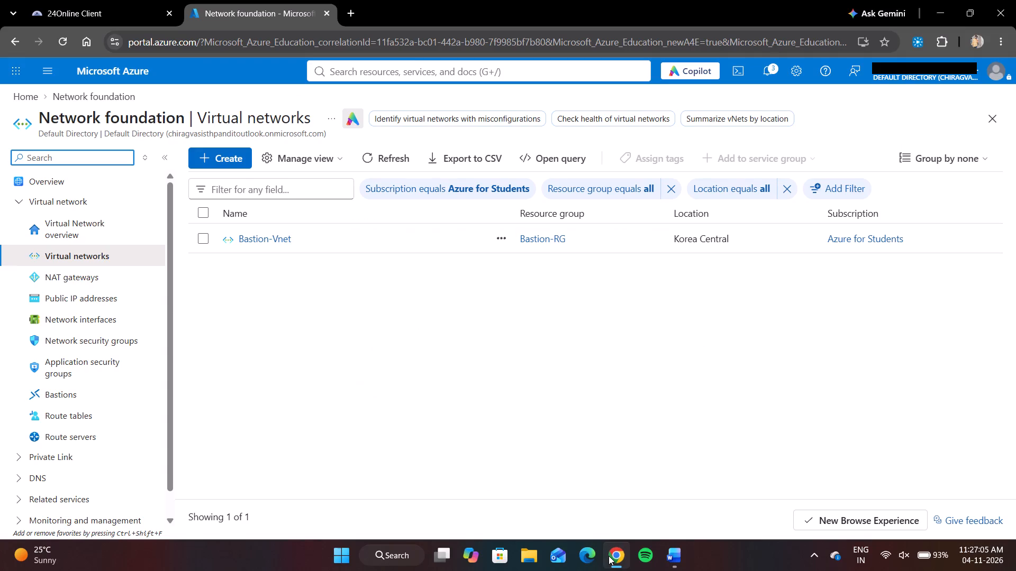
click(414, 75)
click(400, 285)
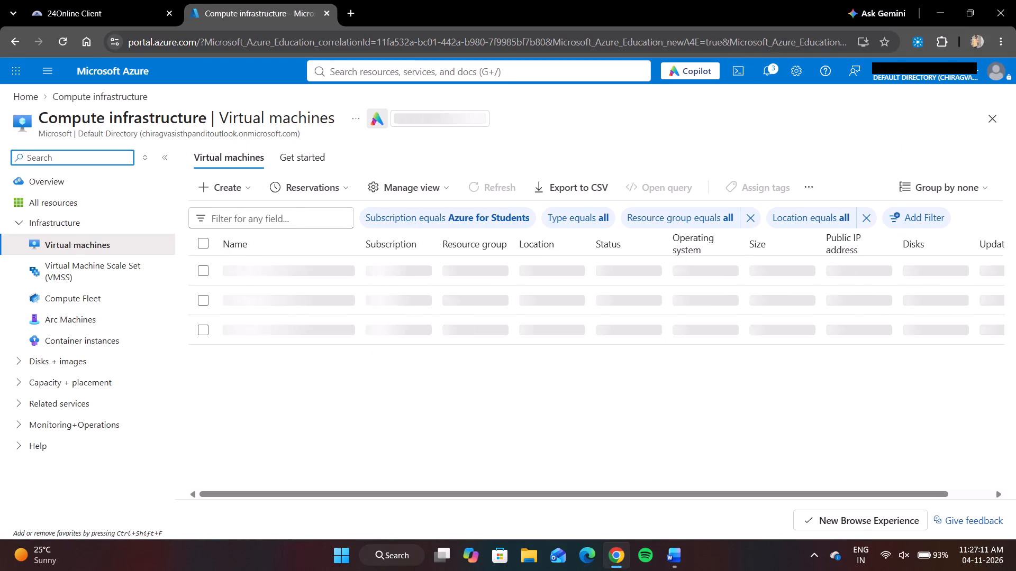
click(233, 192)
click(242, 225)
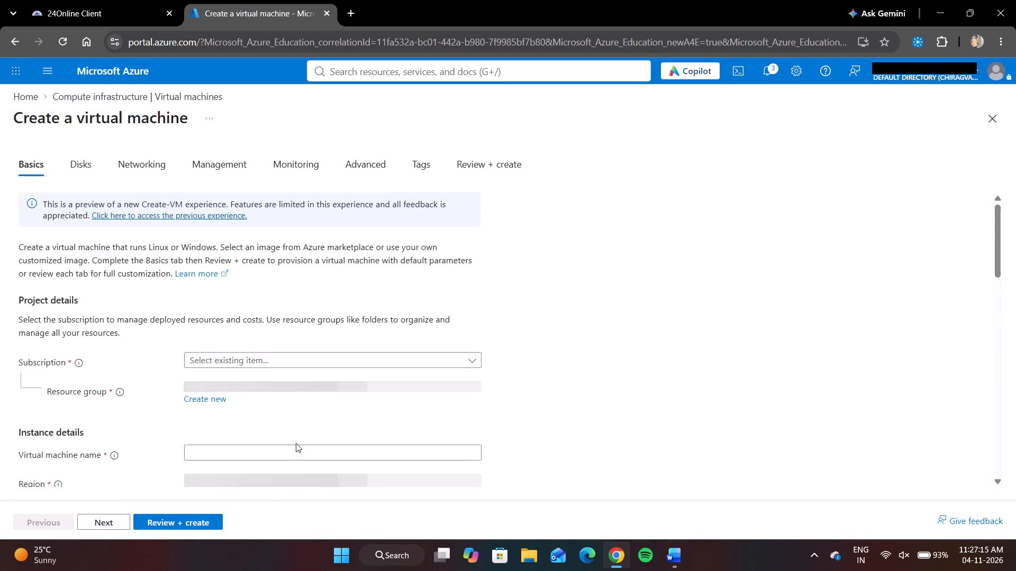
Set the new virtual machine's resource group to Bastion-RG and its name to Linux-Bastion-VM.
click(288, 394)
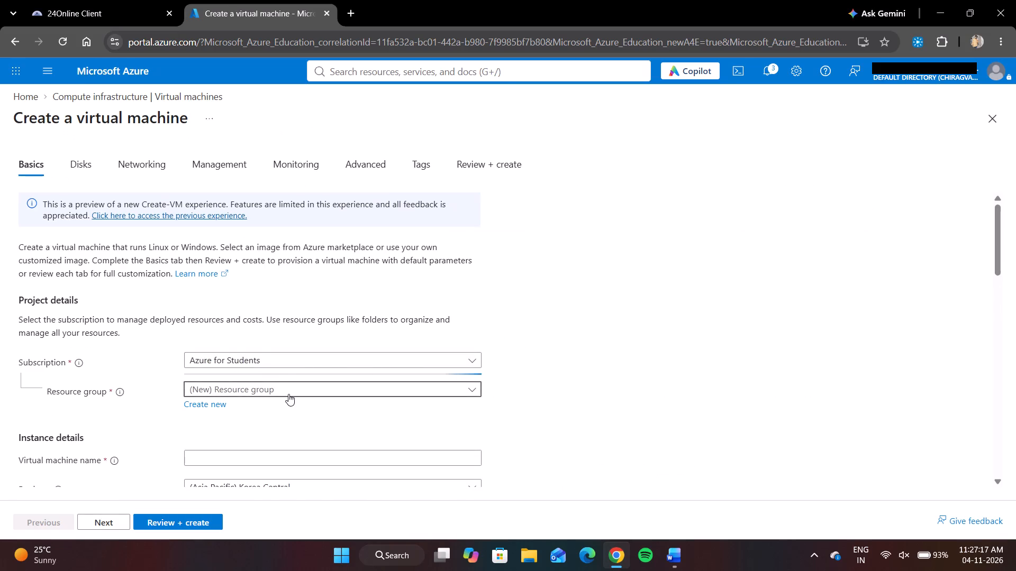
click(276, 428)
click(262, 453)
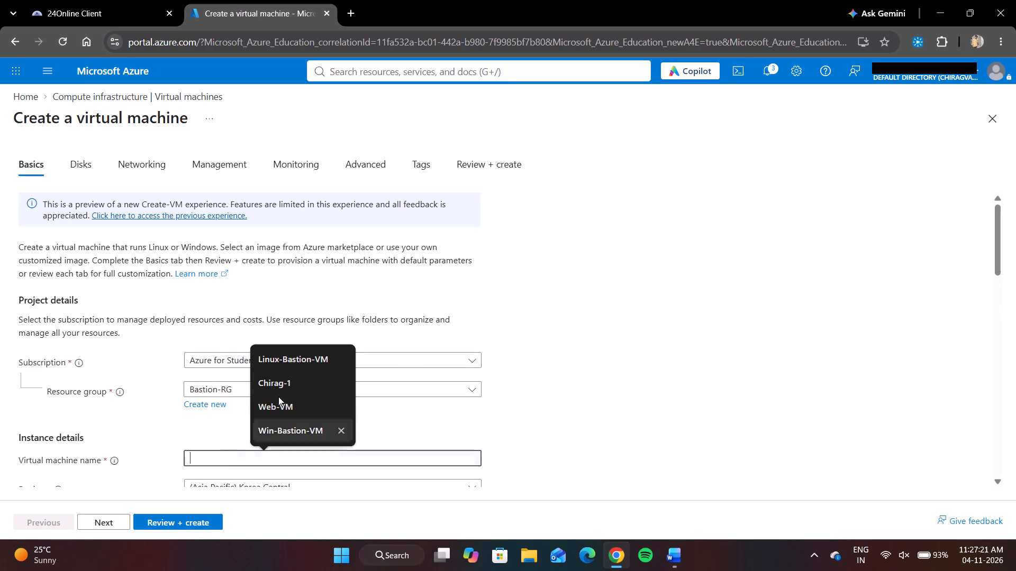
click(293, 357)
scroll(226, 426, down, 1)
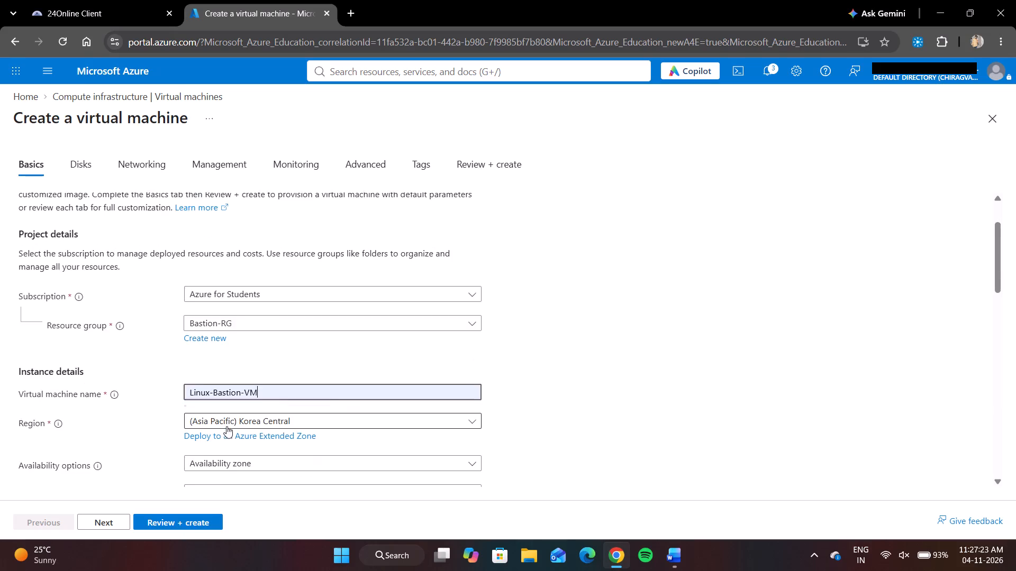
Check the remaining basic settings of the new virtual machine, keeping the defaults, and continue to its disk settings.
scroll(226, 426, down, 1)
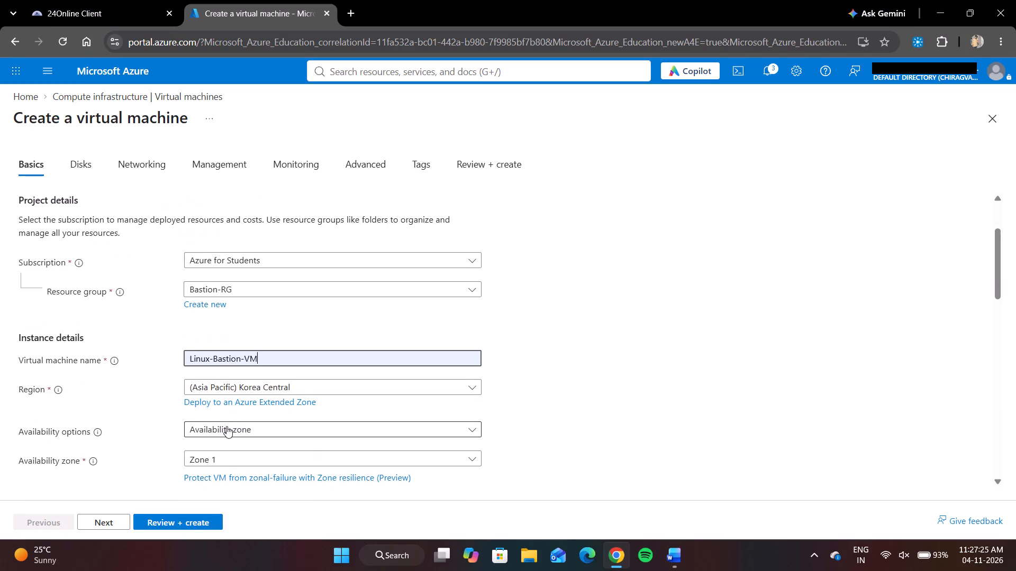
scroll(226, 426, down, 2)
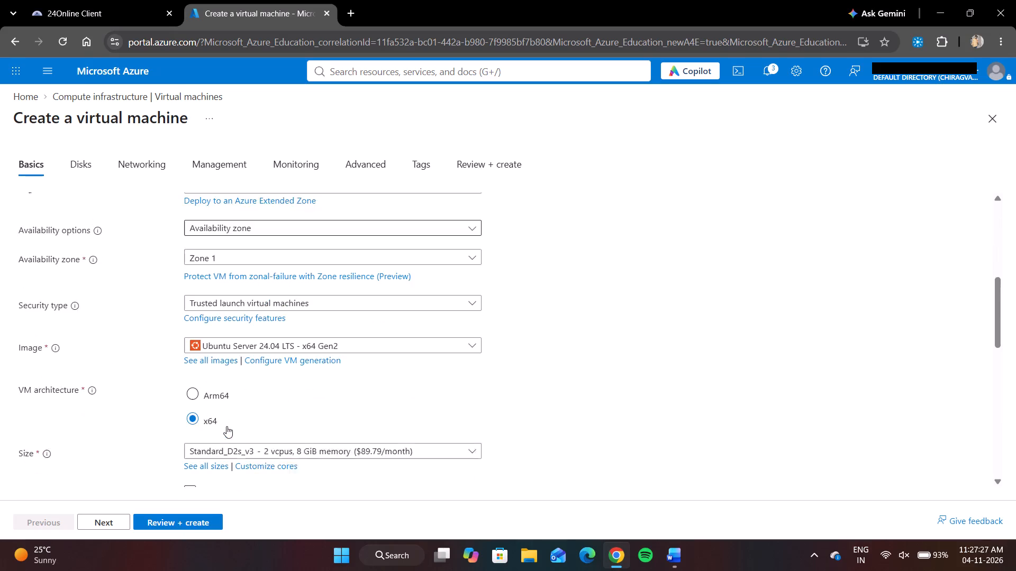
scroll(226, 426, down, 1)
scroll(226, 426, up, 2)
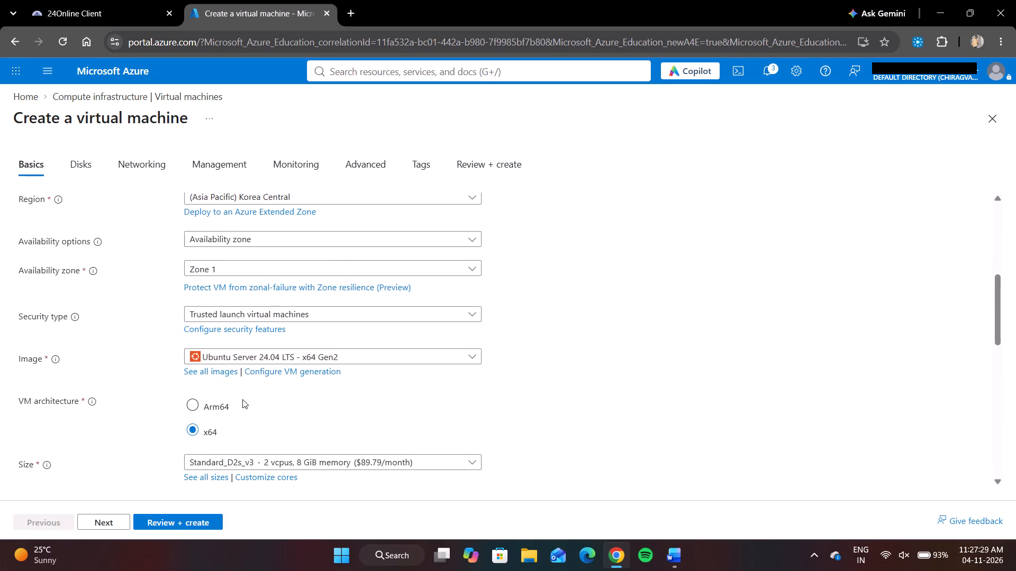
scroll(254, 430, down, 1)
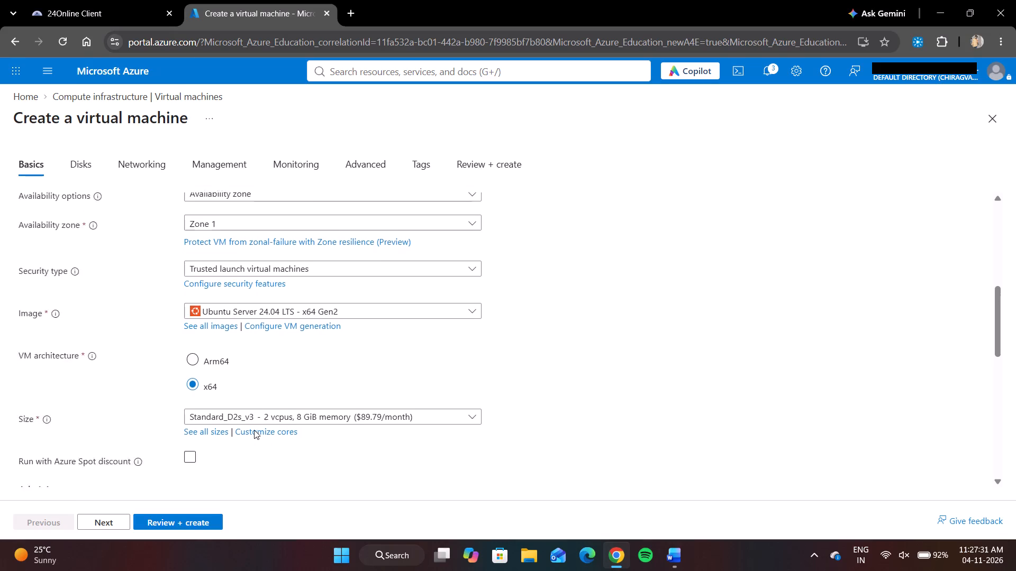
scroll(254, 430, down, 3)
scroll(258, 322, down, 2)
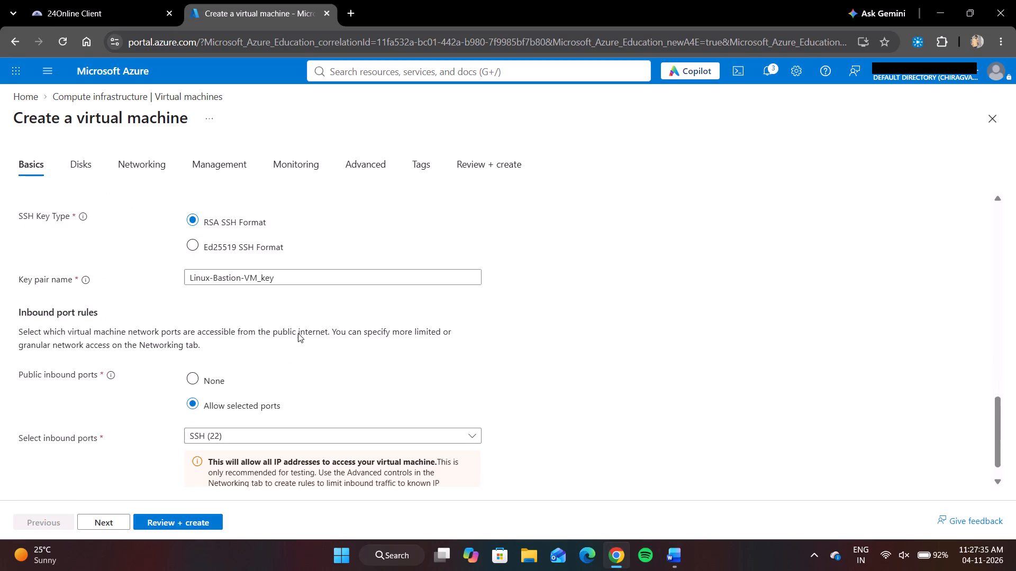
scroll(298, 333, down, 2)
click(108, 522)
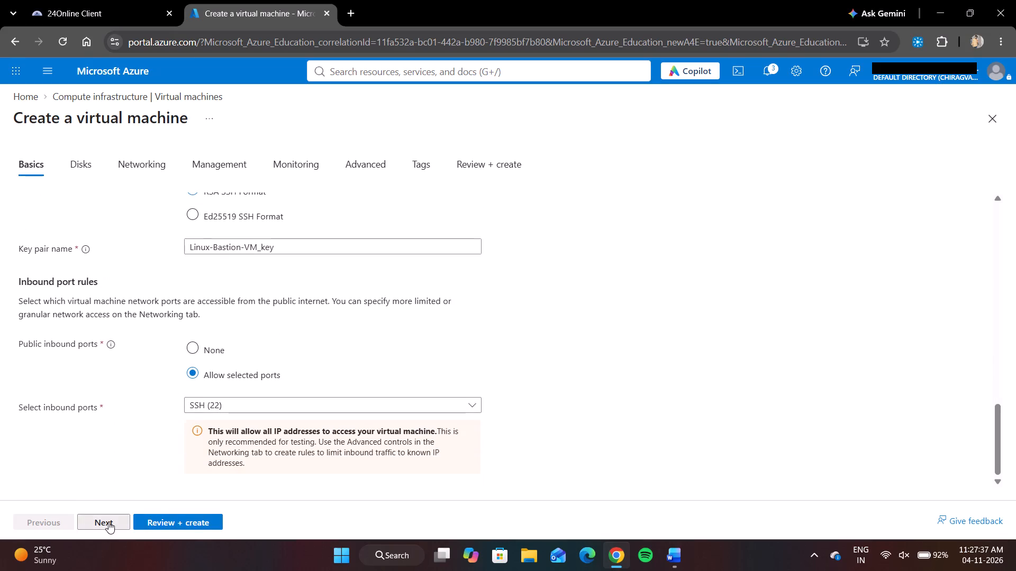
Look over the default disk settings and move on to the virtual machine's networking settings.
scroll(362, 445, down, 1)
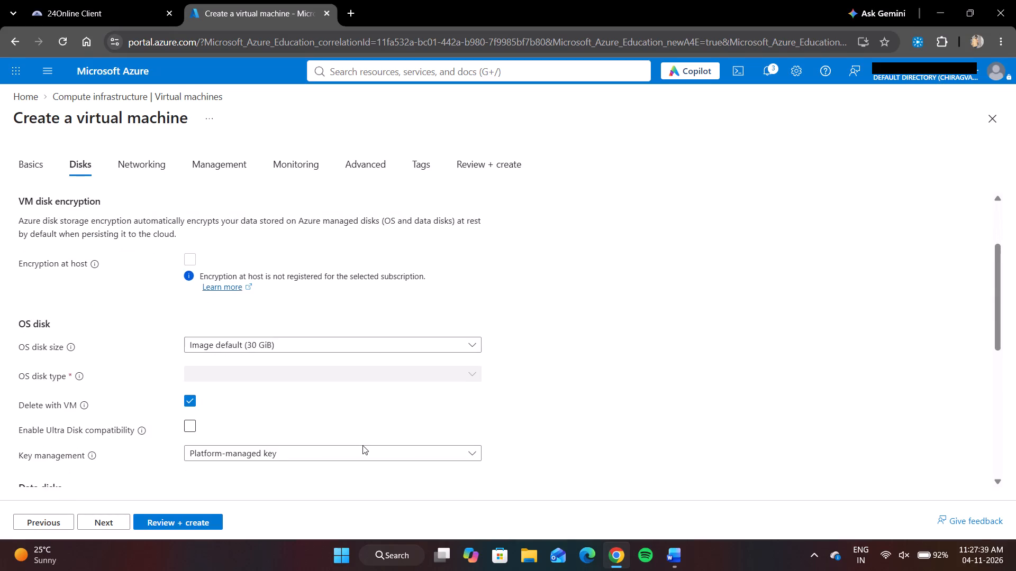
scroll(362, 445, down, 4)
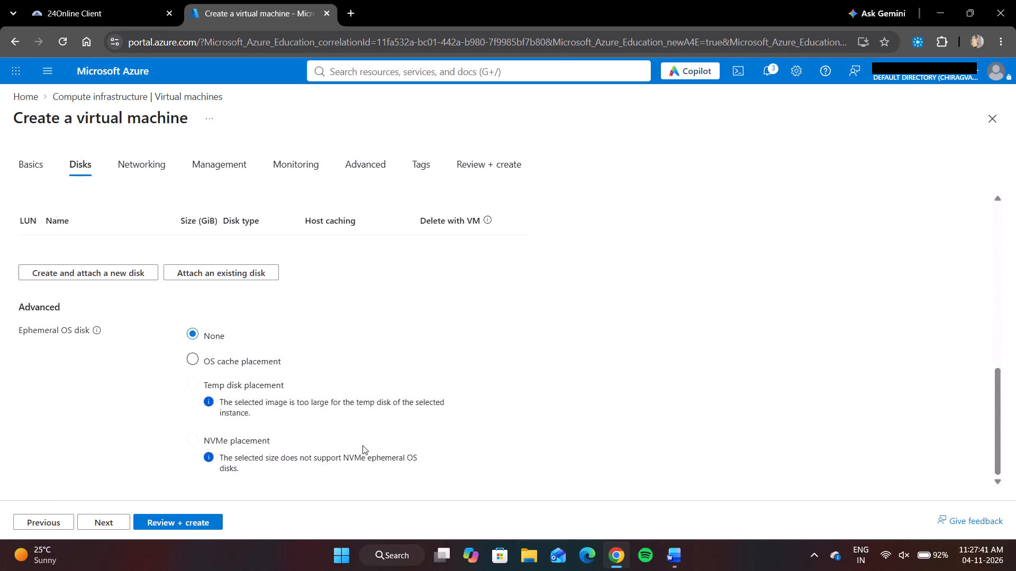
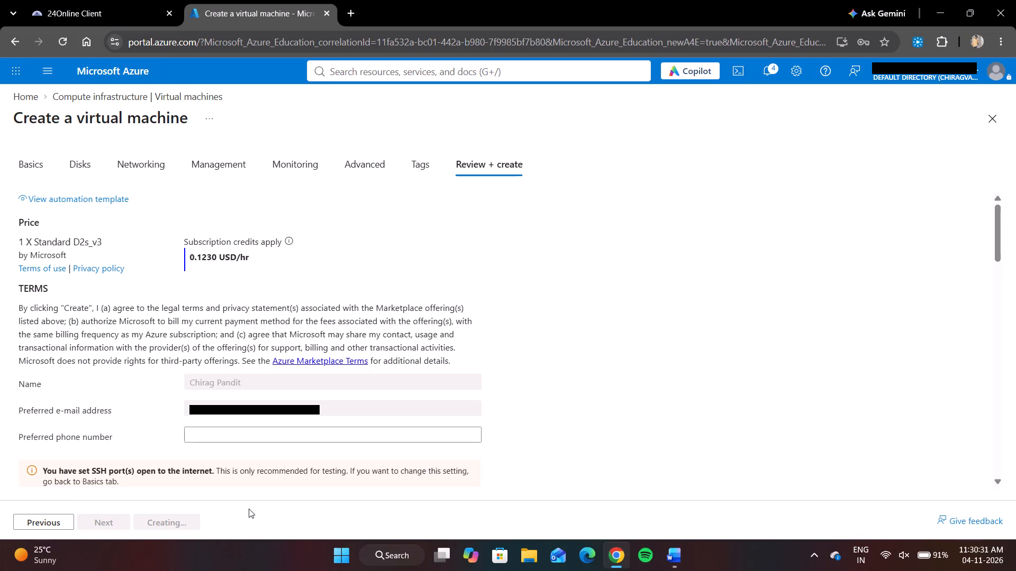
Switch to the Word document and add four blank lines after the Virtual networks screenshot.
click(687, 569)
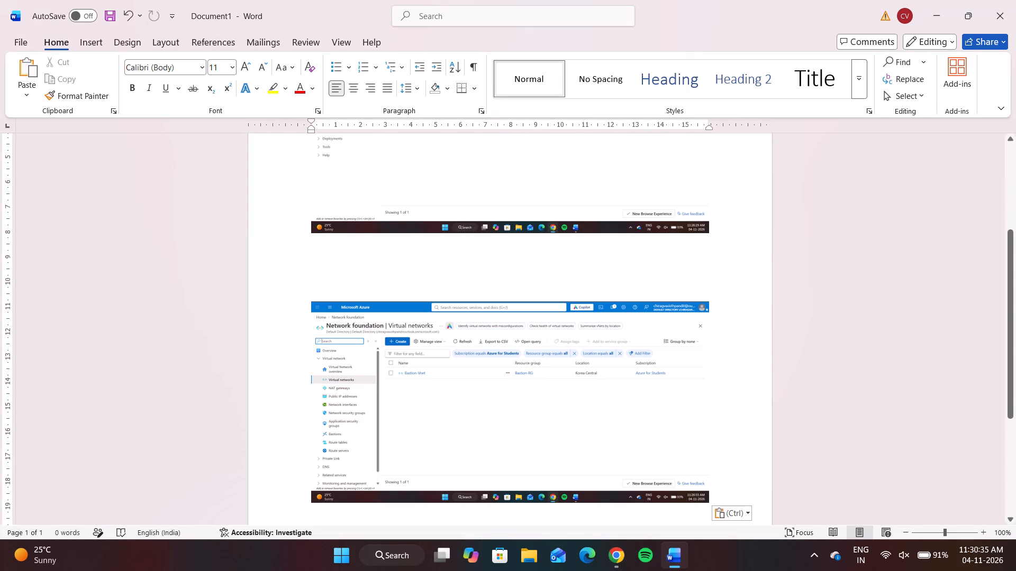
scroll(537, 398, down, 1)
click(732, 340)
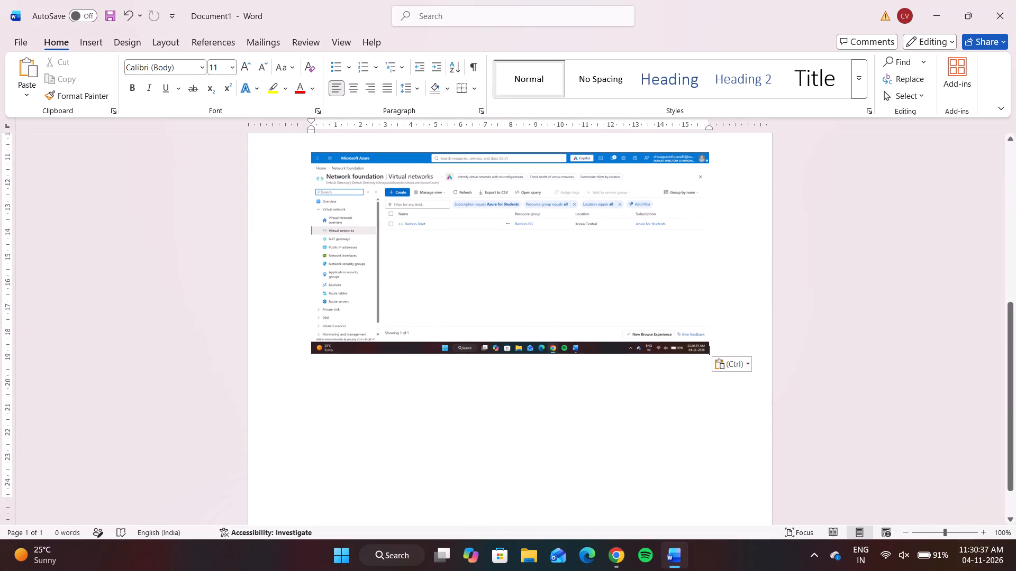
key(Return)
key(Return)
key(Return)
key(Return)
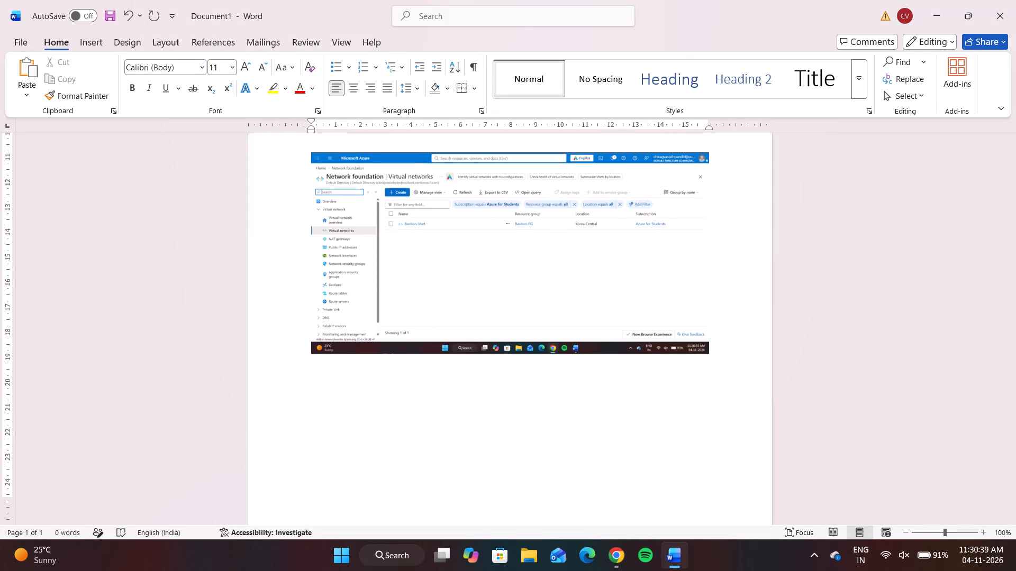
scroll(732, 340, up, 2)
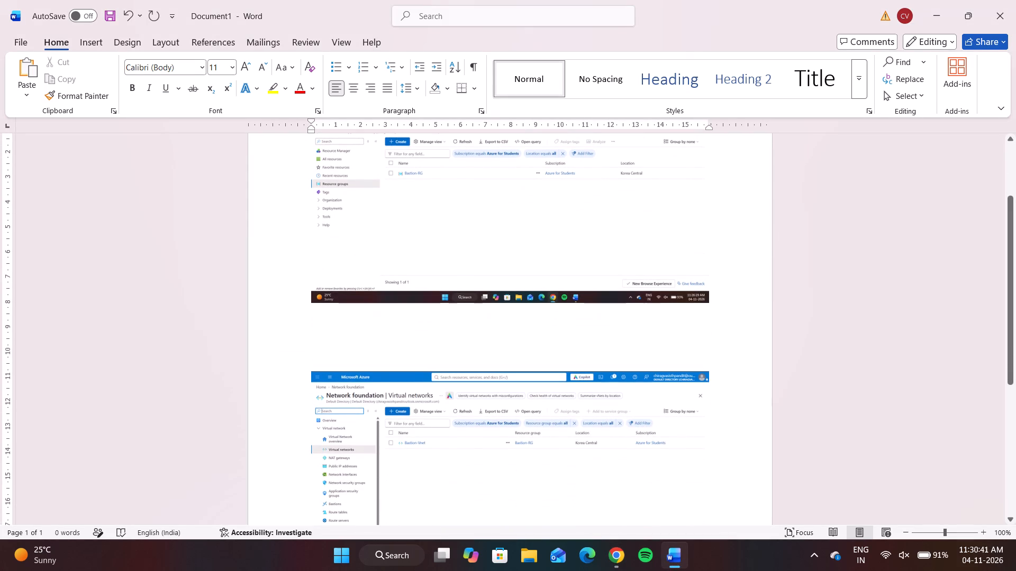
Return to the Azure portal in Chrome to check the Linux-Bastion-VM deployment.
click(610, 554)
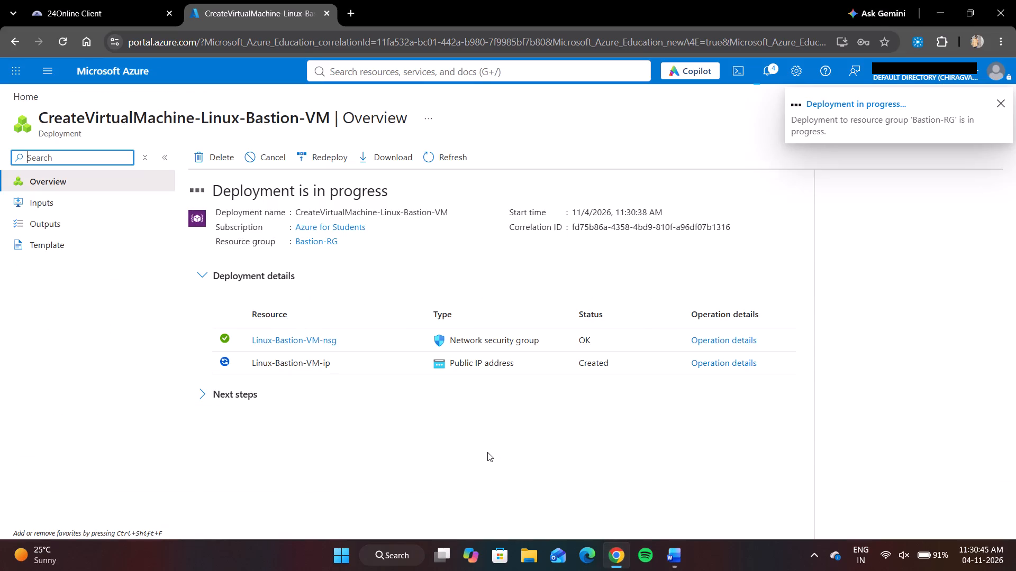
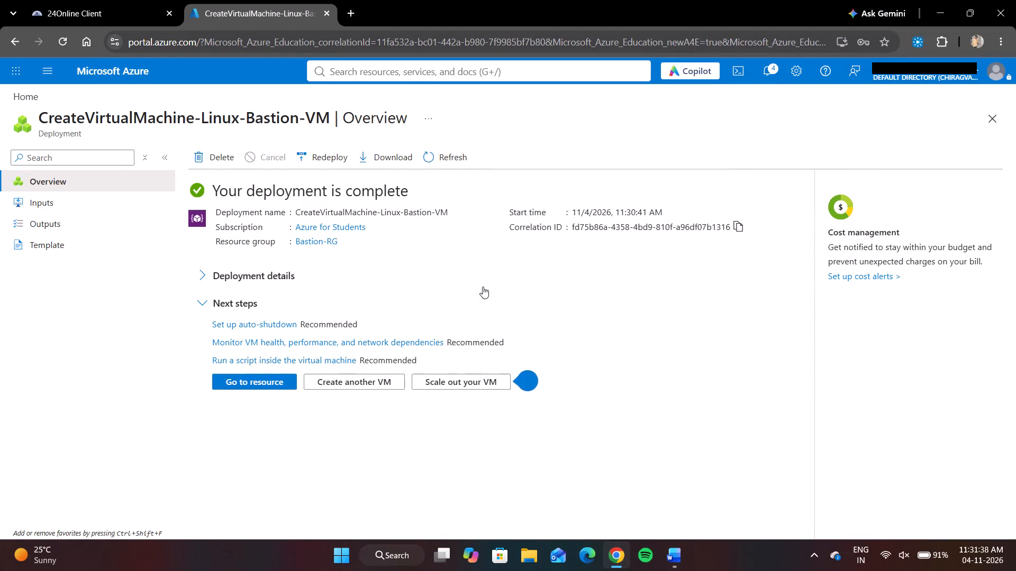
Open the deployed Linux-Bastion-VM resource and review its overview page.
click(279, 386)
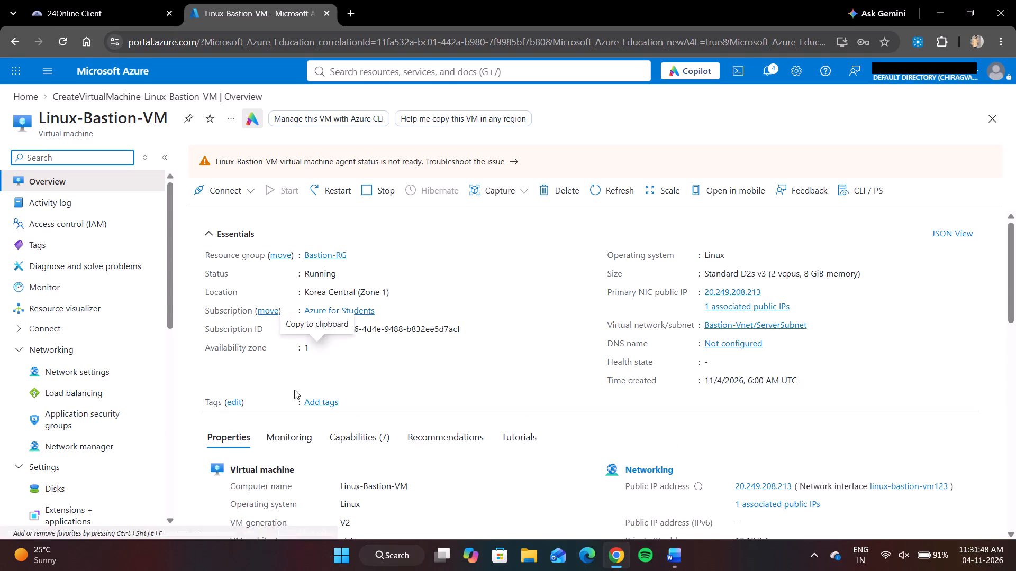
scroll(294, 390, up, 1)
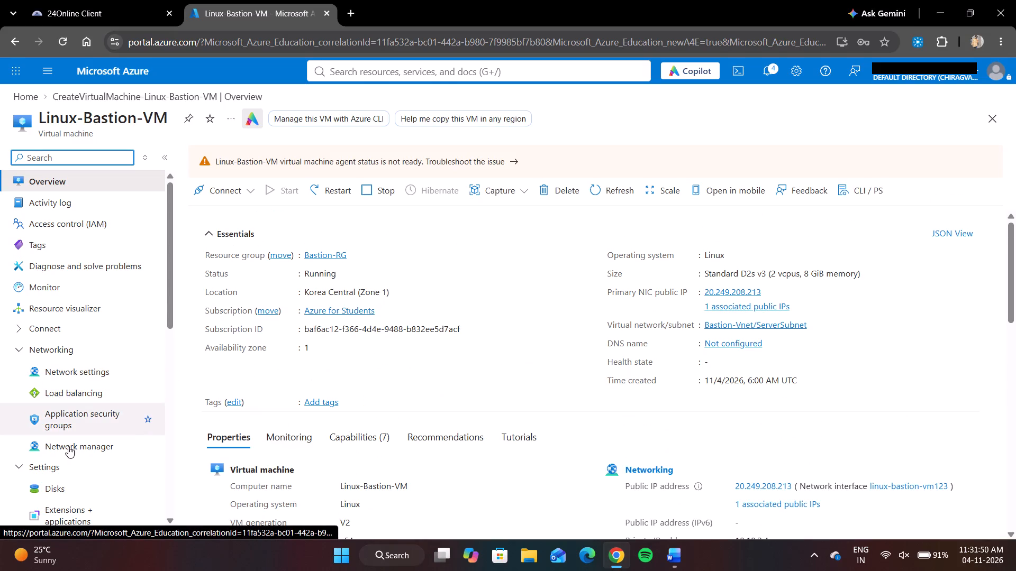
scroll(65, 455, down, 3)
scroll(65, 455, up, 4)
Go from the portal home to the Virtual machines list and capture a screenshot of the page below the browser bars.
click(125, 97)
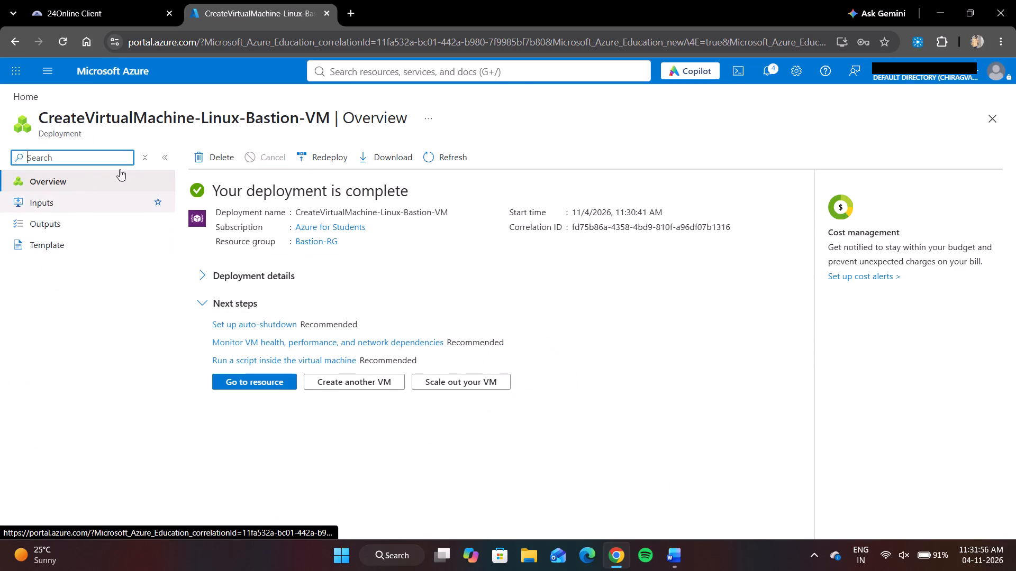
click(66, 177)
click(23, 96)
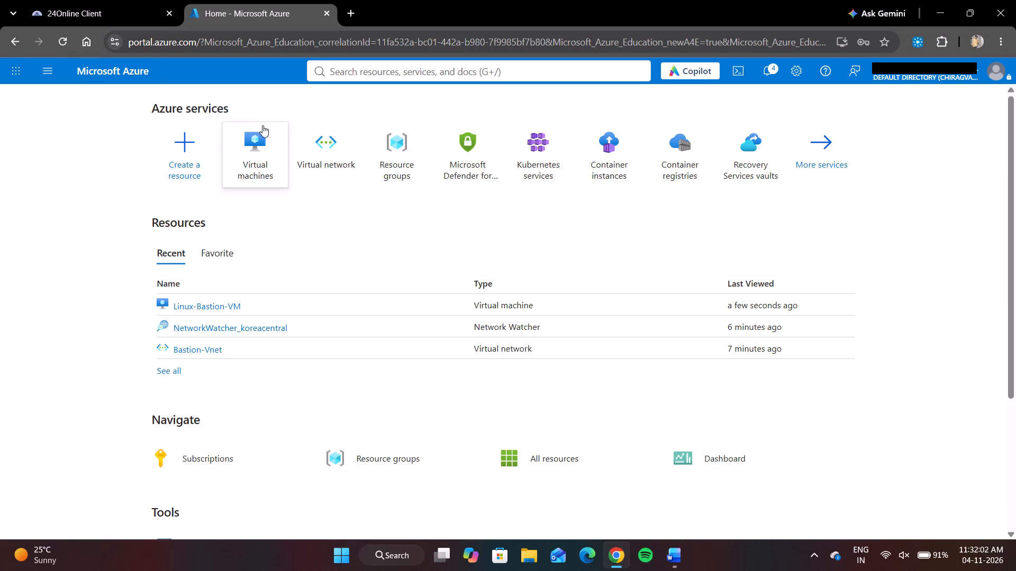
click(255, 150)
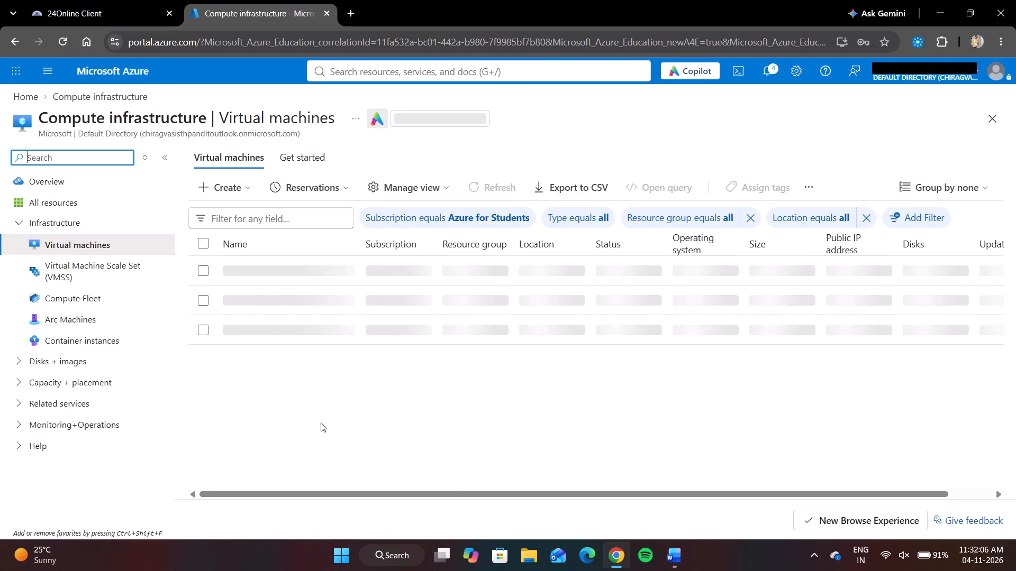
key(Print)
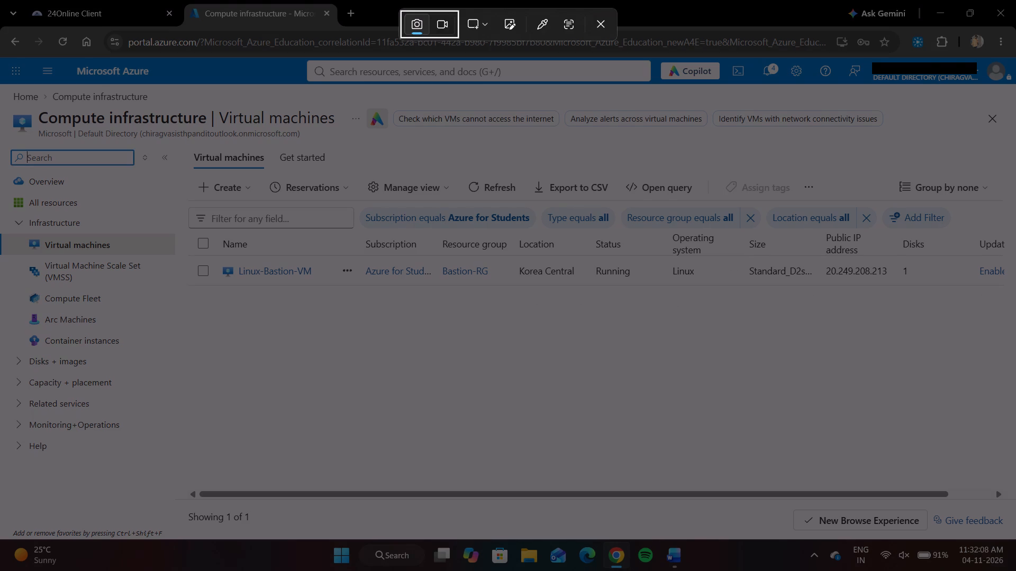
drag(0, 84, 1015, 570)
Switch to the Word document, paste the Virtual machines screenshot after the Virtual networks one, and add five blank lines below it.
click(674, 556)
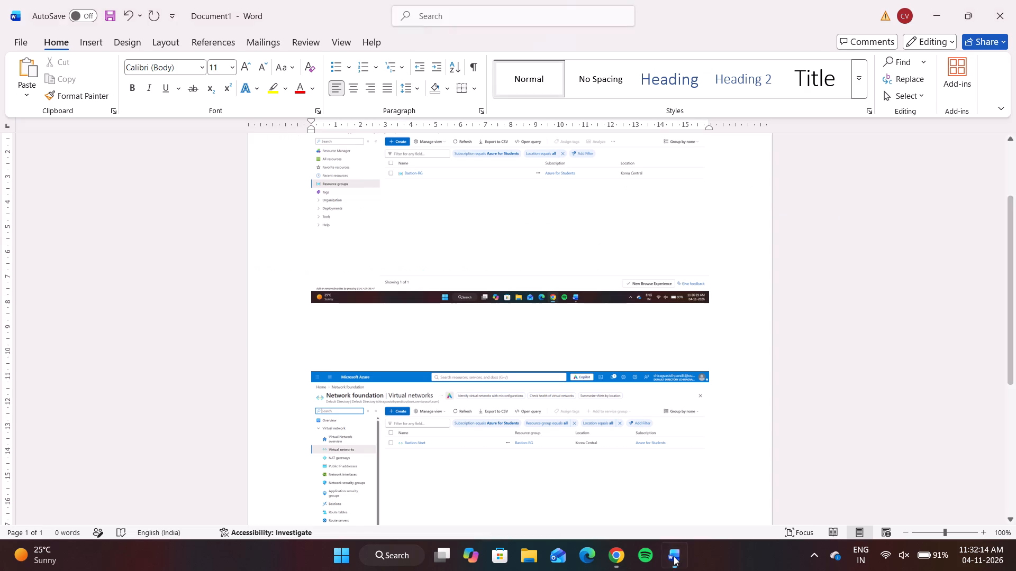
scroll(495, 436, down, 2)
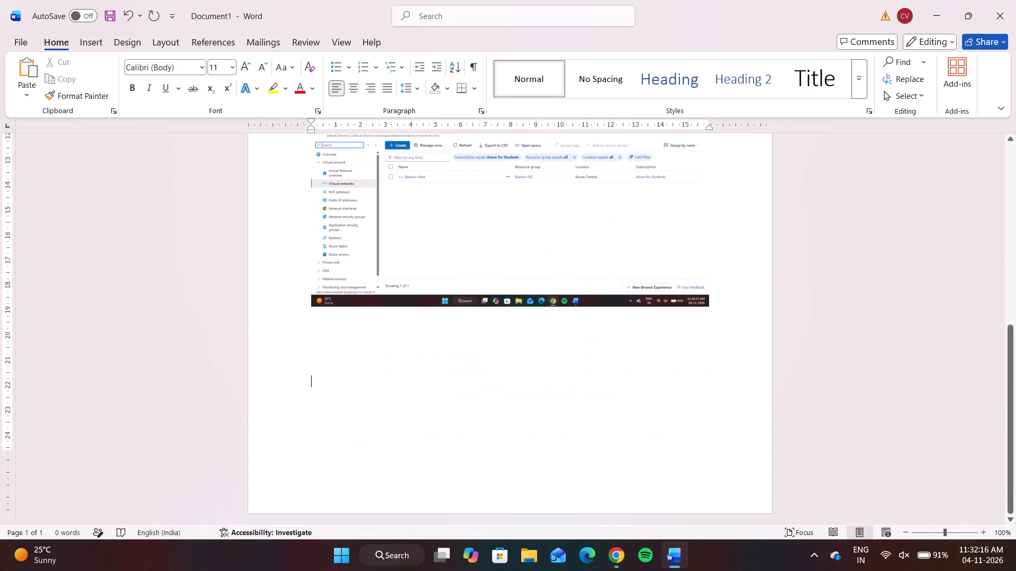
key(ctrl+v)
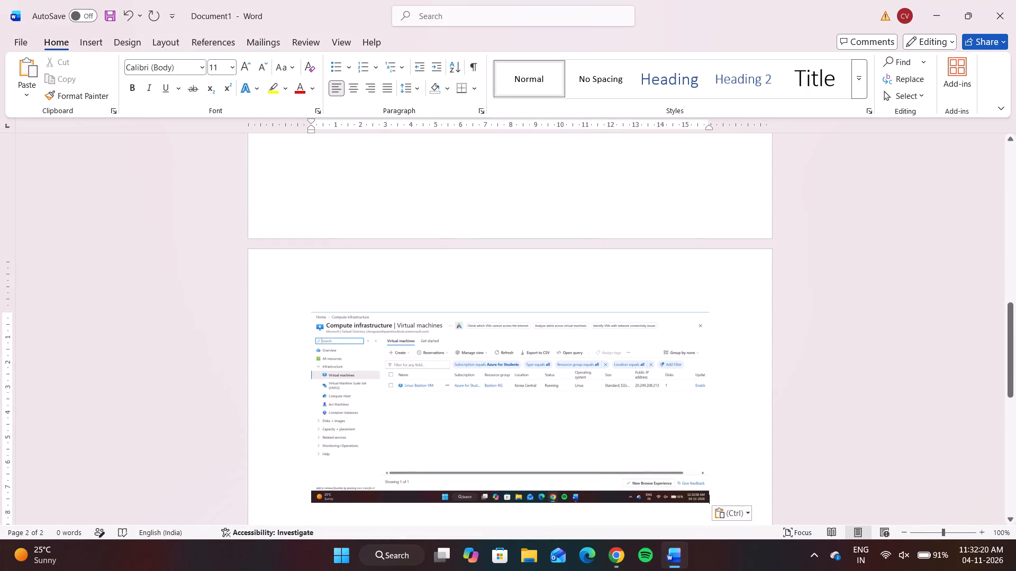
scroll(495, 436, down, 1)
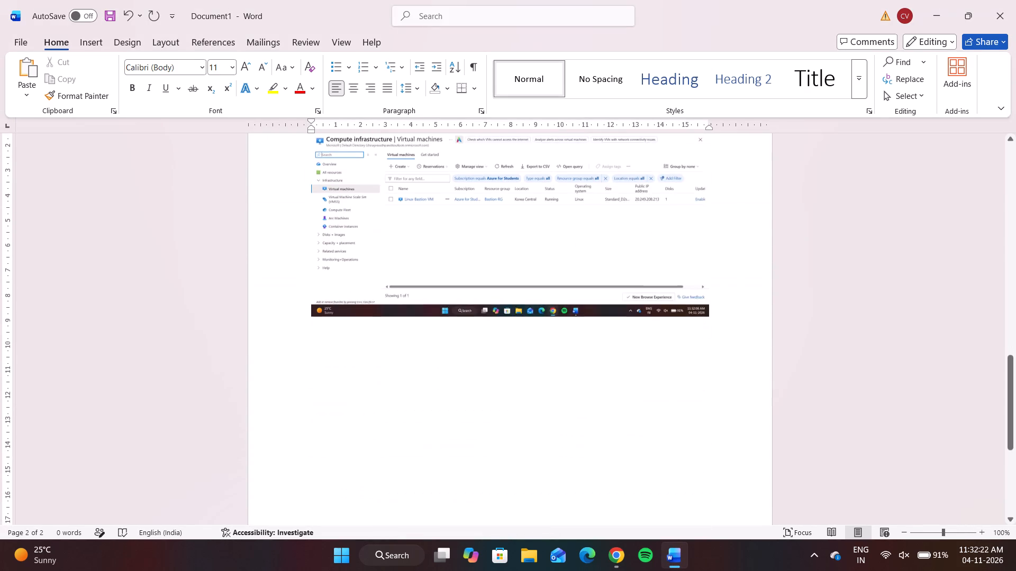
key(Return)
key(Return)
key(Return)
key(Return)
key(Return)
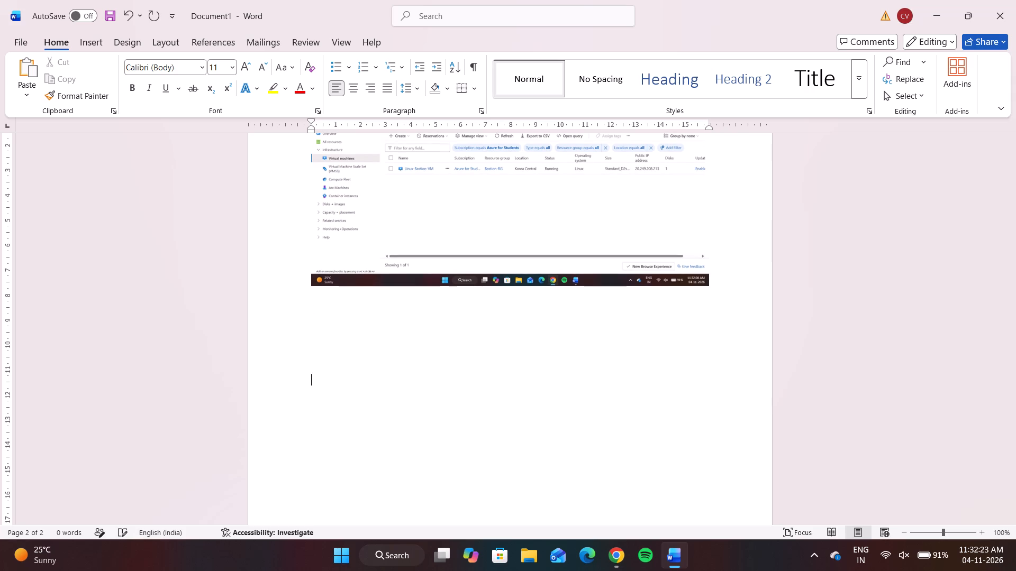
Return to the Azure portal in Chrome, search for "bast", open the Bastions service and start creating a new Bastion.
click(618, 569)
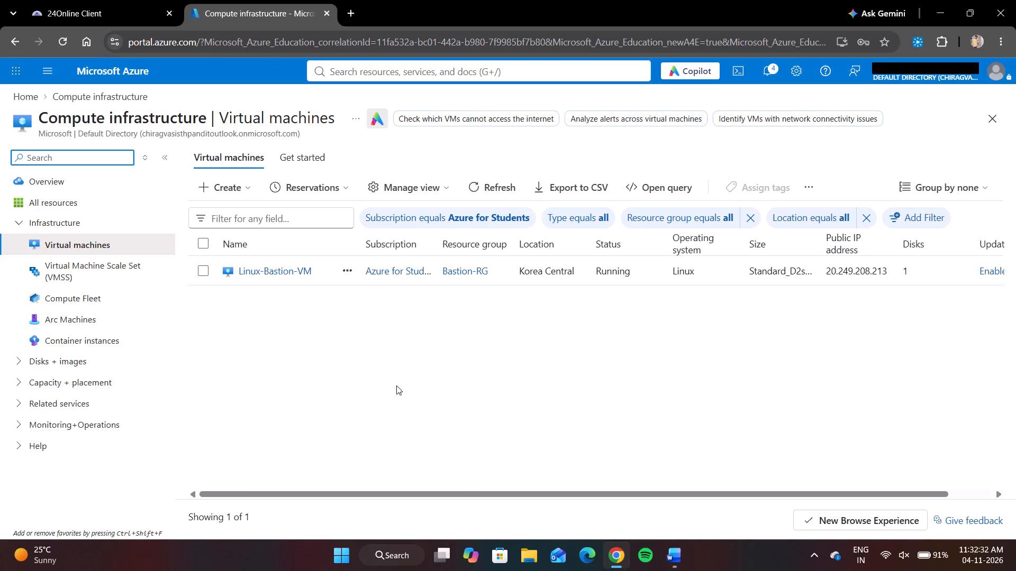
click(367, 80)
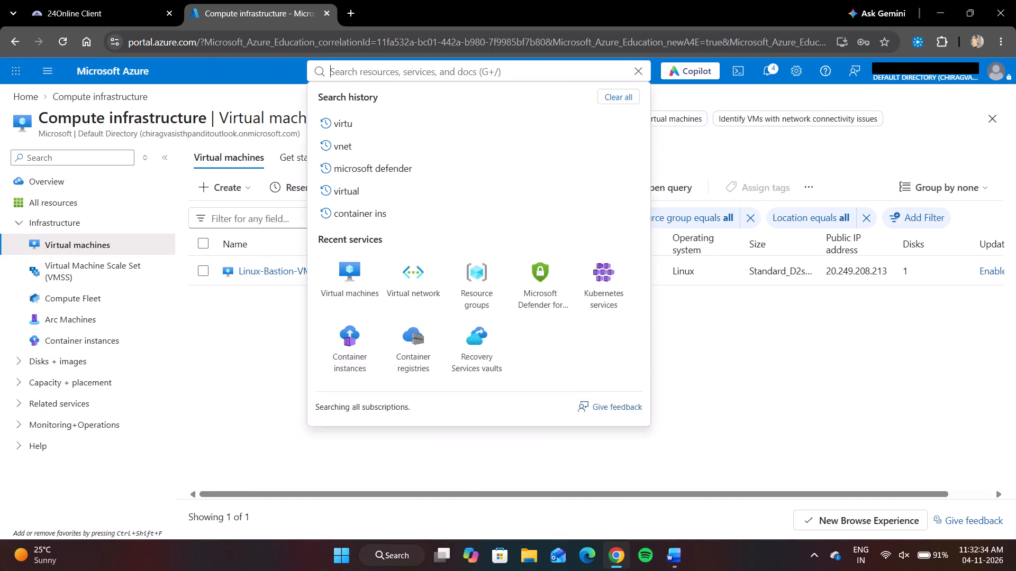
text(bast)
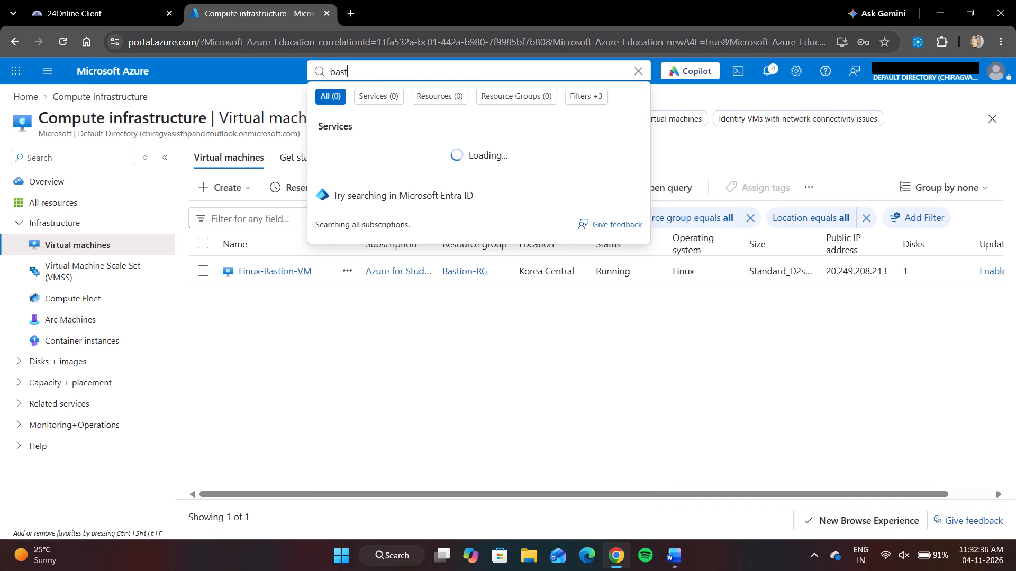
click(342, 145)
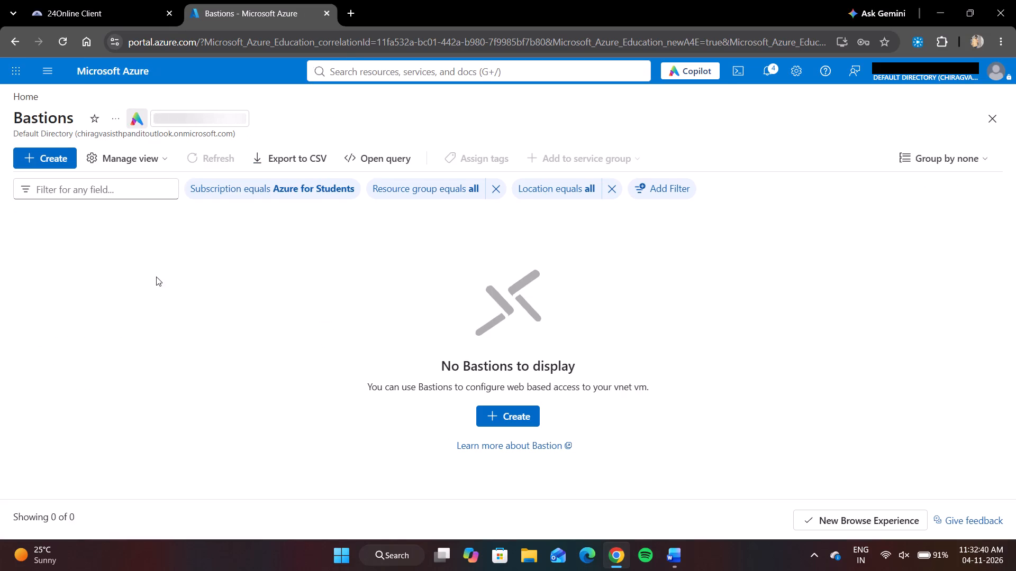
click(26, 159)
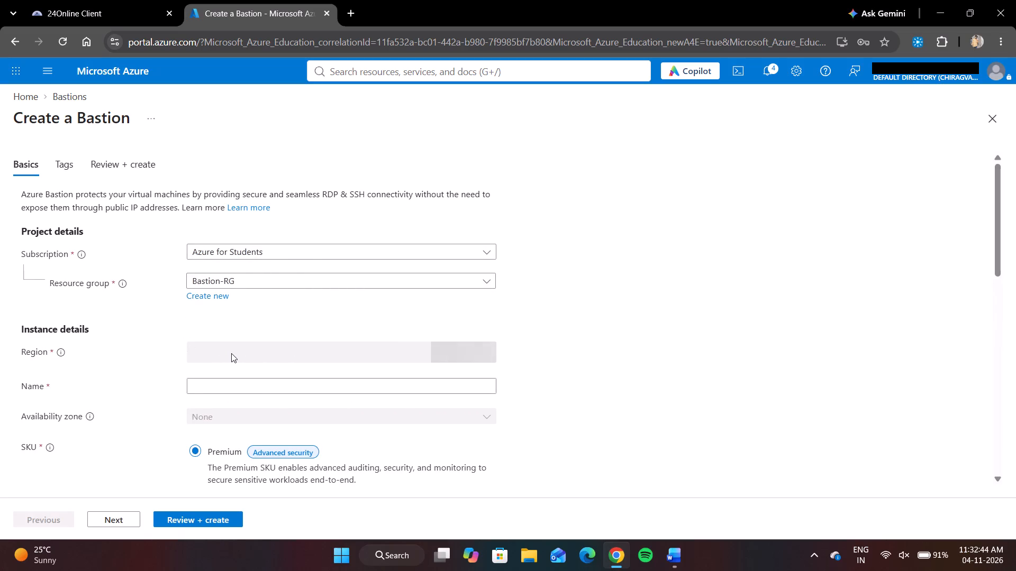
Name the new Bastion "ubuntu-basition" and choose the Standard SKU.
click(237, 386)
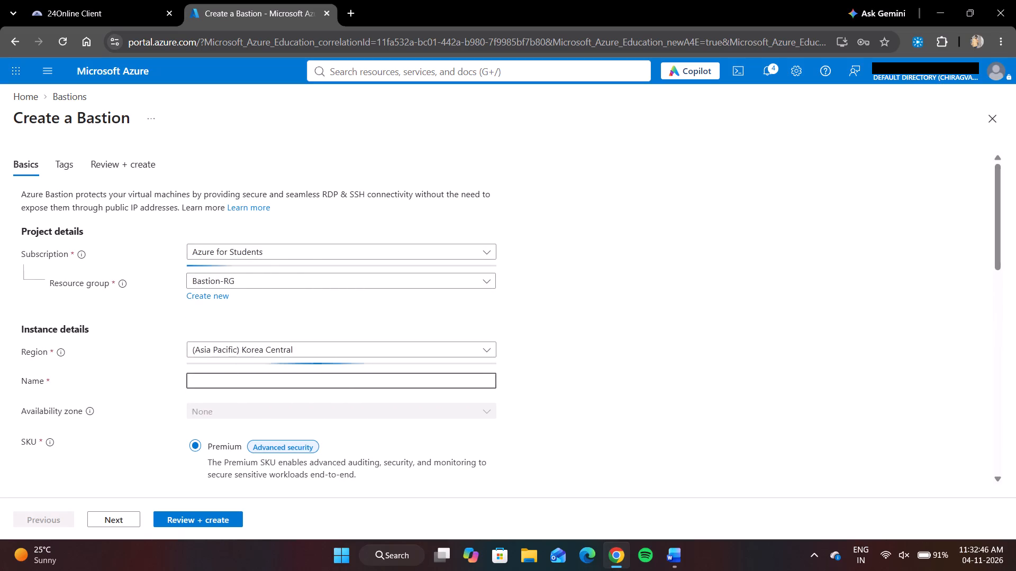
text(ubuntu)
key(space)
key(BackSpace)
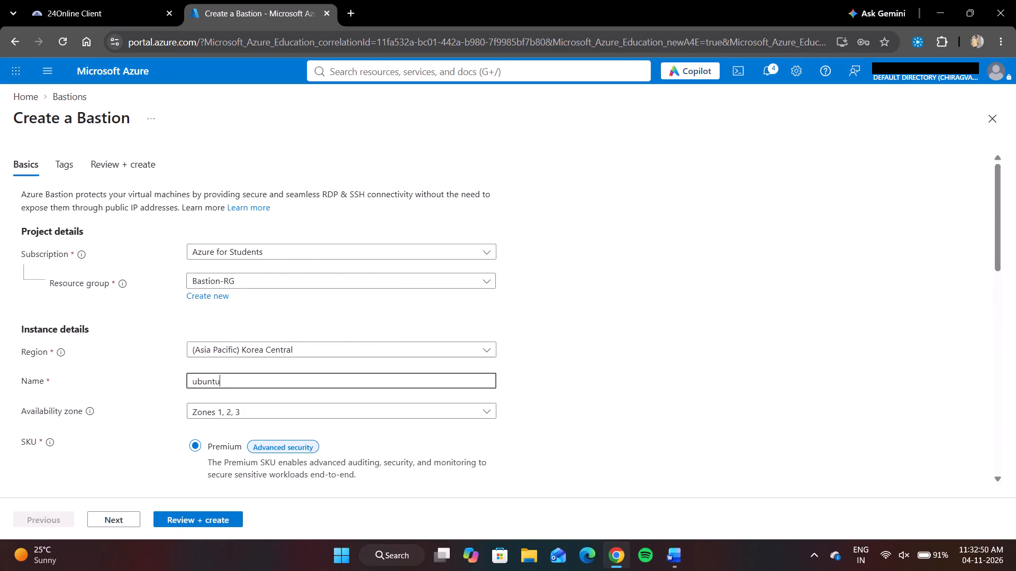
text(-basition)
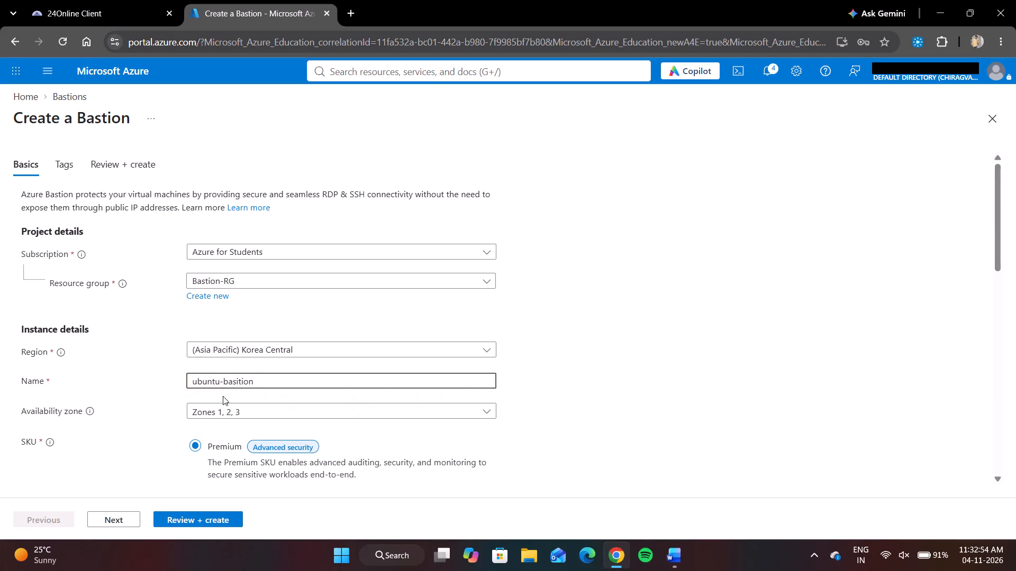
scroll(182, 462, down, 3)
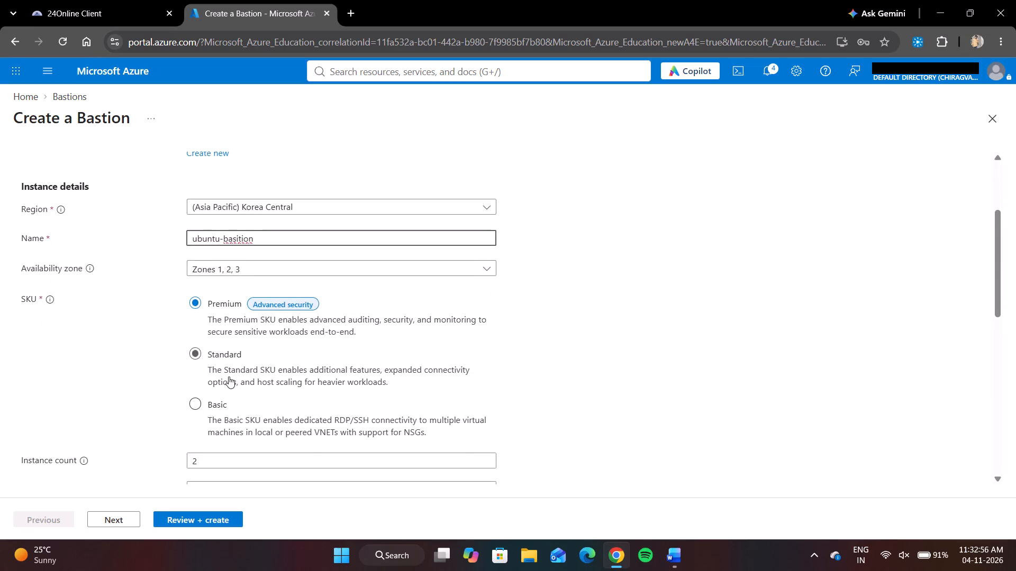
click(229, 376)
Check the subnet and public IPv4 address options offered for the new Bastion.
scroll(133, 436, down, 3)
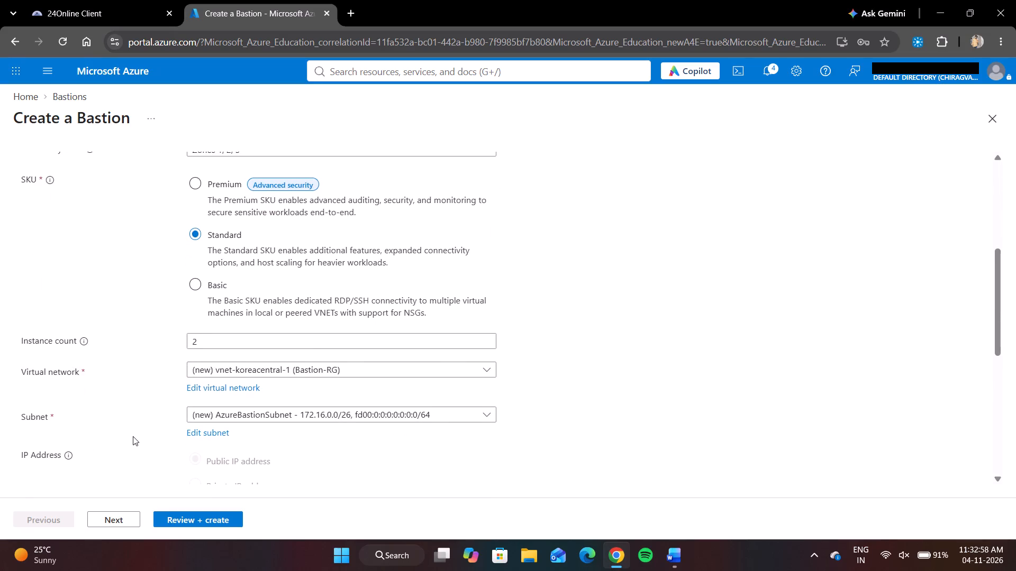
click(276, 418)
click(157, 416)
scroll(157, 416, down, 1)
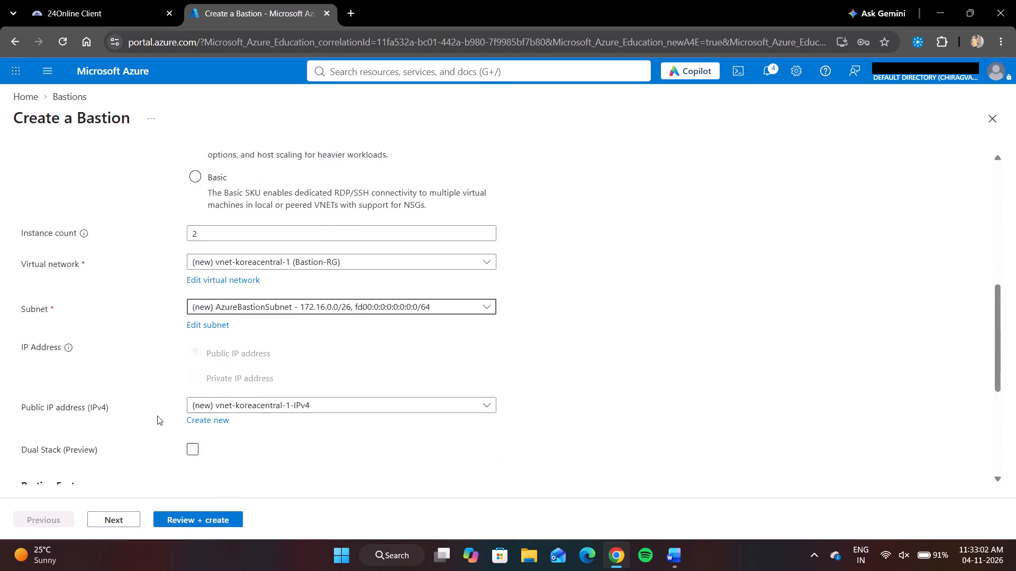
scroll(157, 416, down, 1)
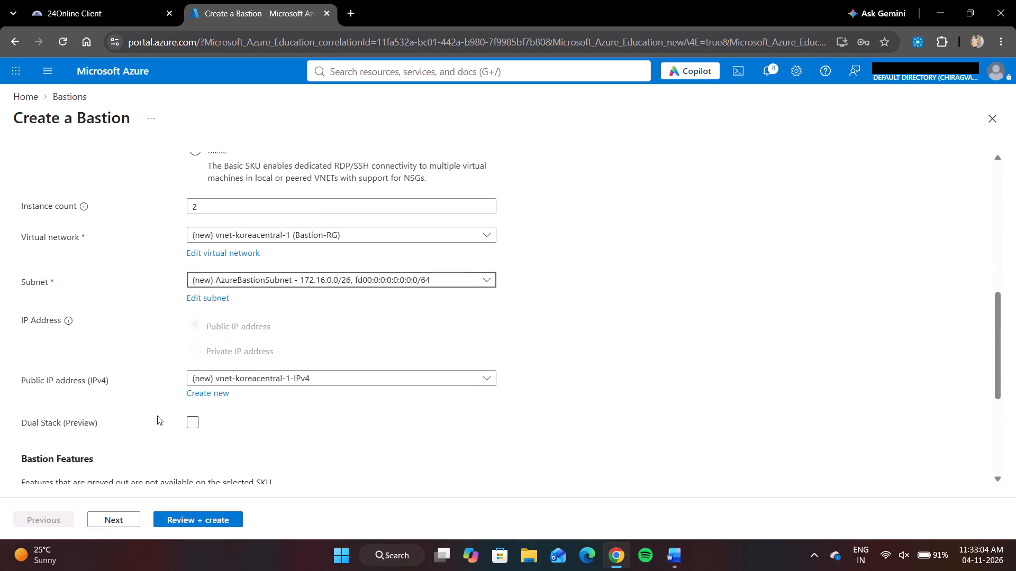
click(280, 382)
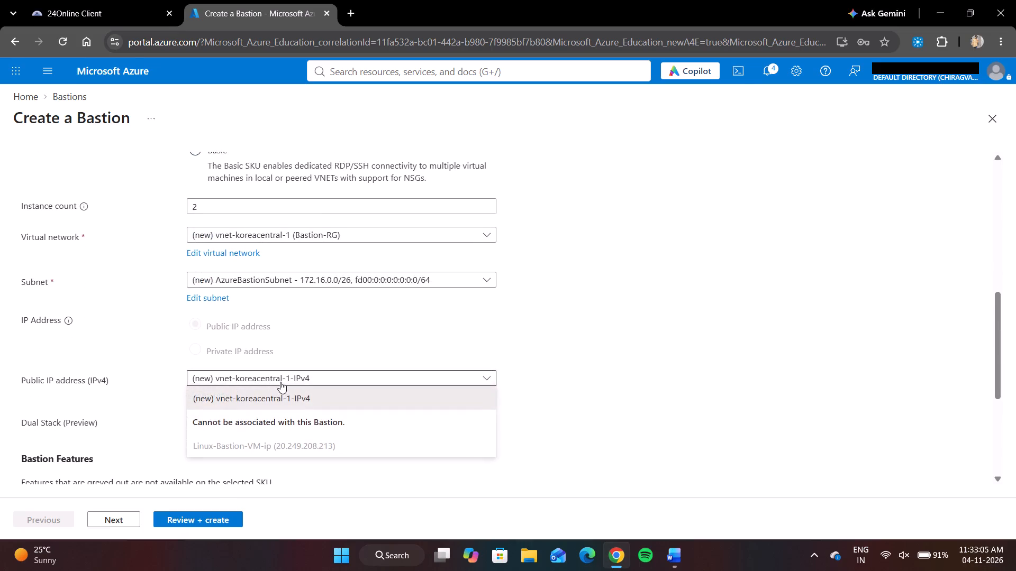
click(280, 382)
Examine the new Bastion's basic settings, its Bastion features and the tag options before submitting it.
scroll(165, 415, down, 1)
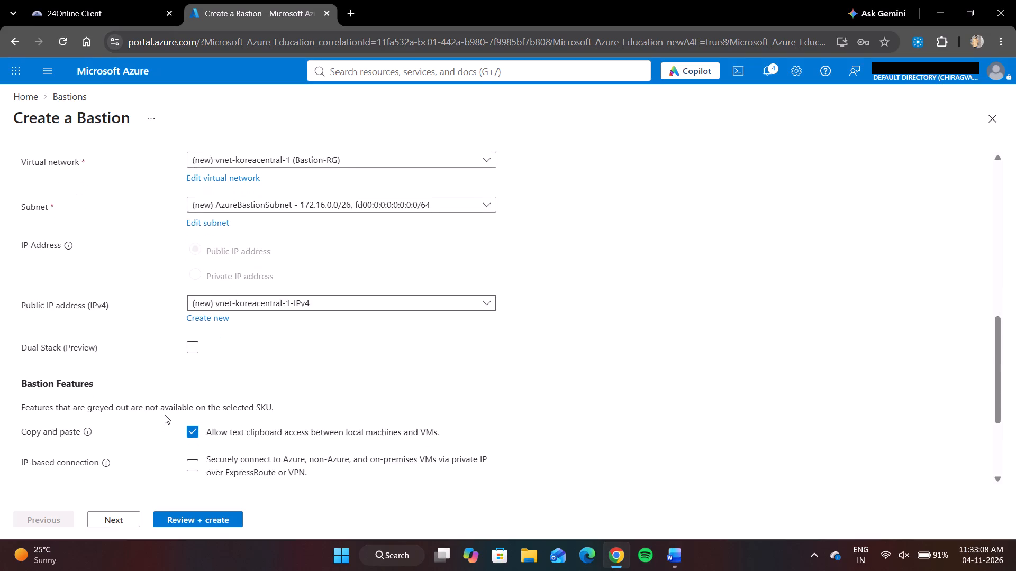
scroll(165, 415, down, 3)
scroll(165, 415, up, 3)
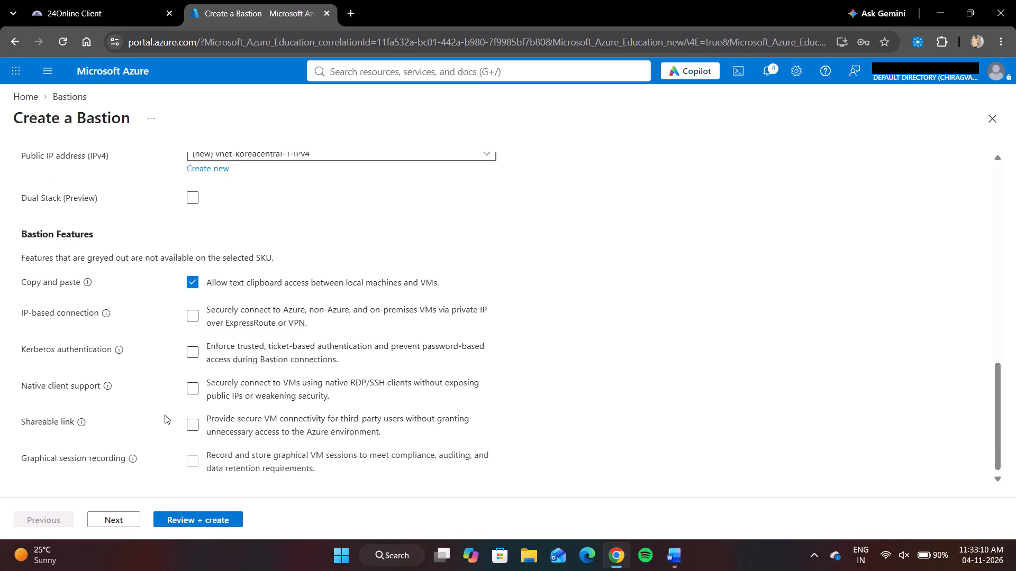
scroll(165, 415, up, 4)
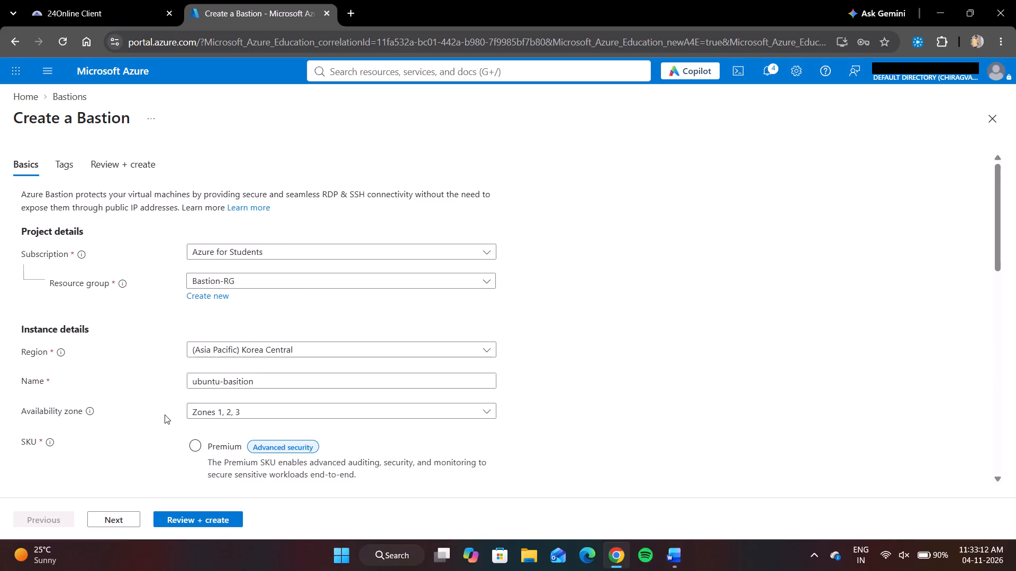
scroll(165, 415, down, 1)
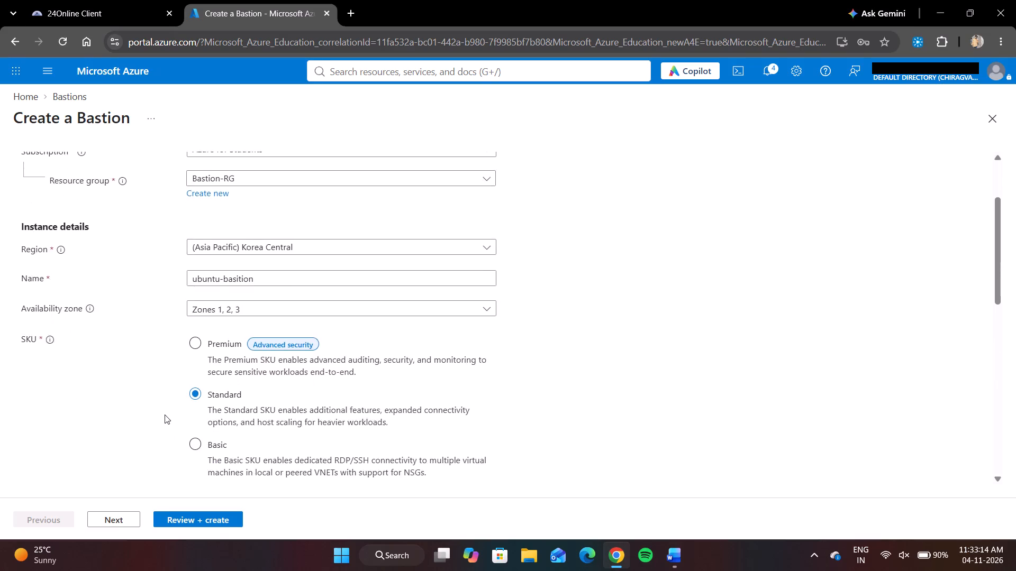
scroll(165, 415, down, 6)
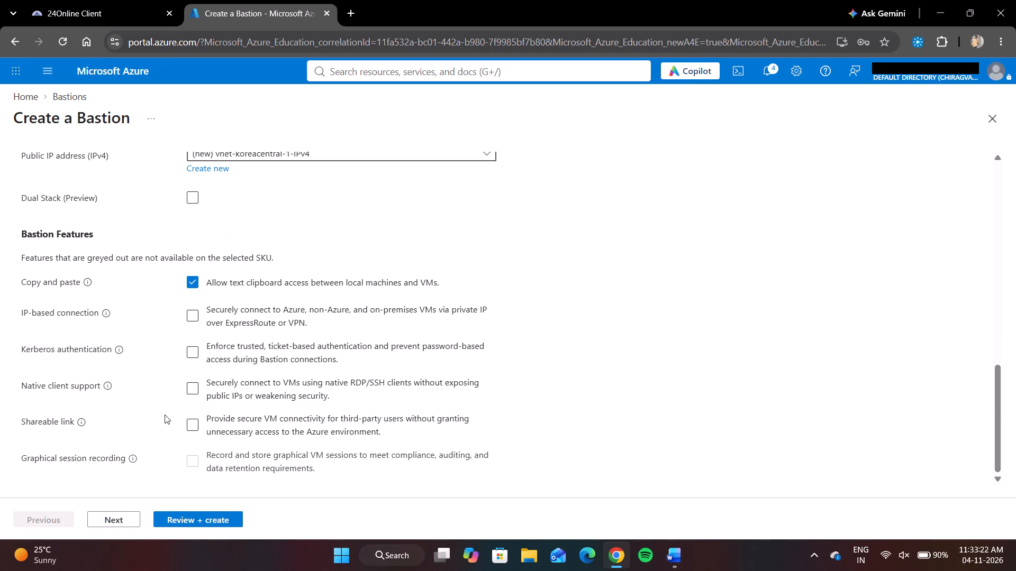
scroll(165, 415, up, 3)
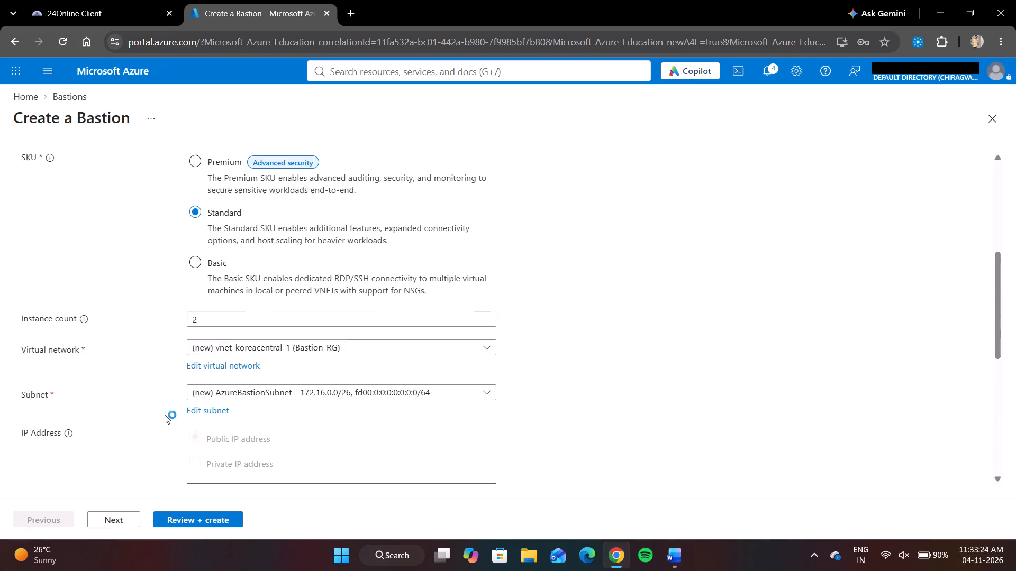
scroll(165, 415, up, 1)
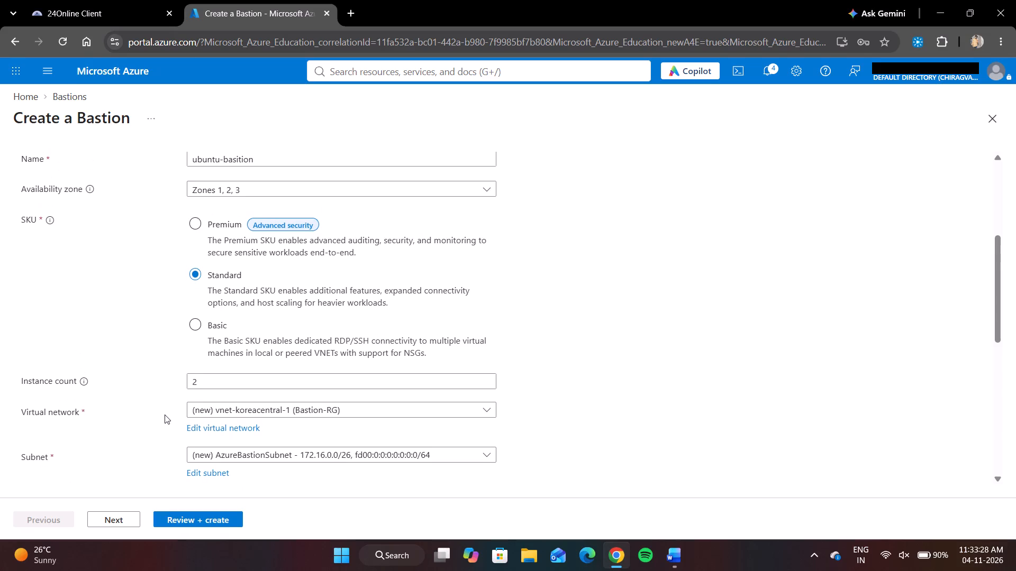
scroll(165, 415, up, 3)
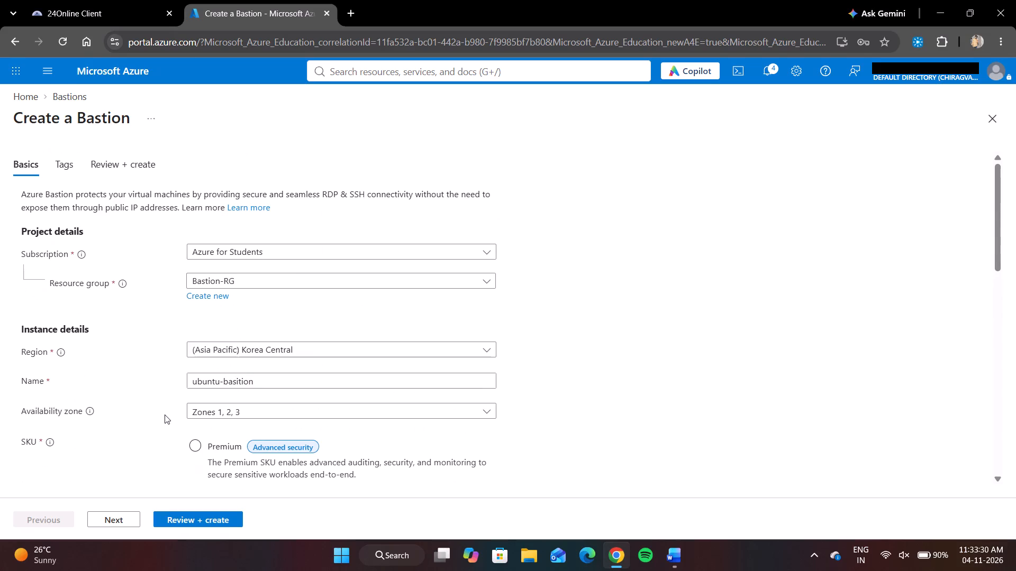
click(66, 168)
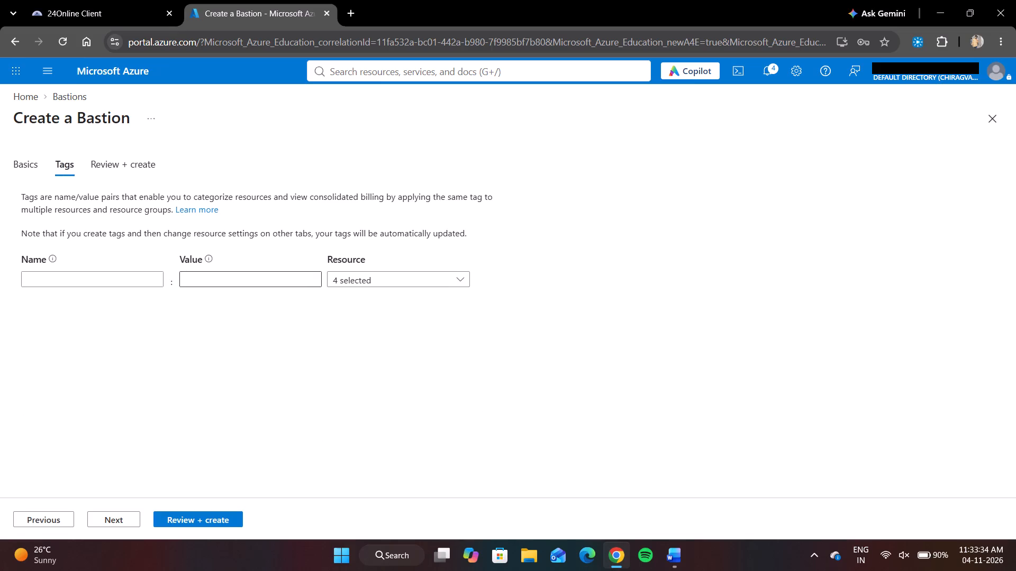
click(24, 168)
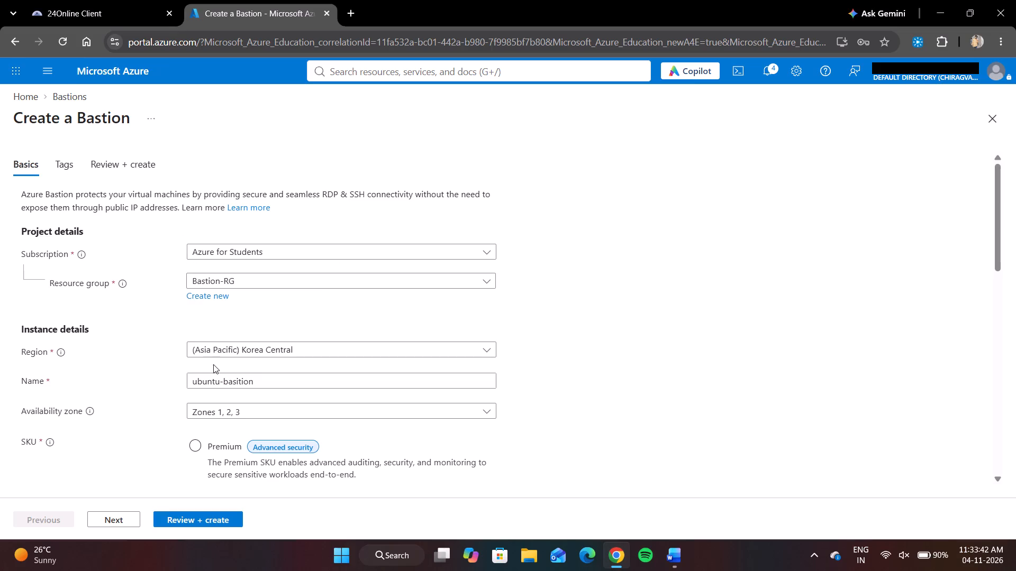
scroll(156, 396, down, 2)
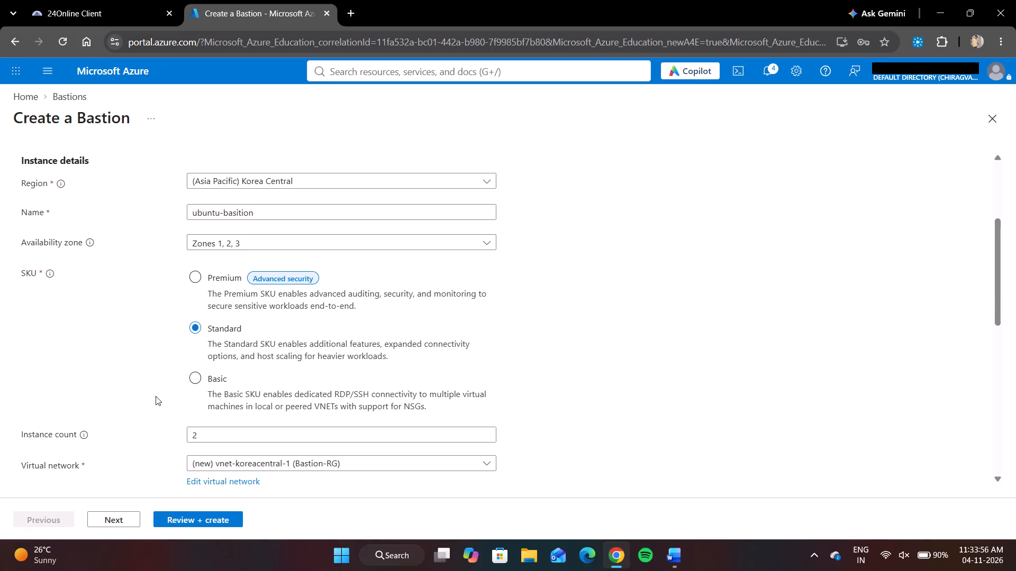
Switch to the Word document and look through the resource screenshots pasted so far.
click(673, 554)
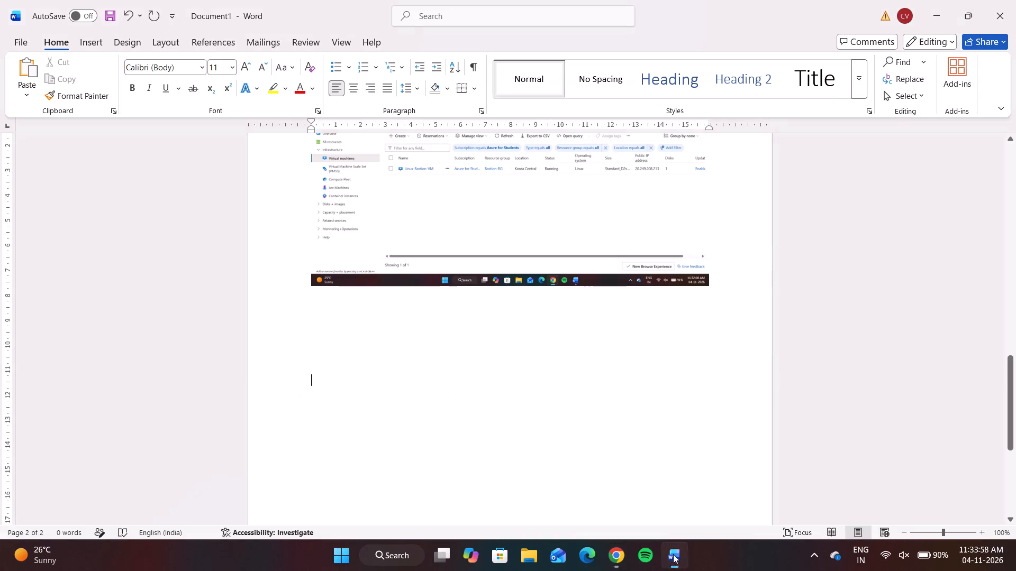
scroll(451, 423, right, 1)
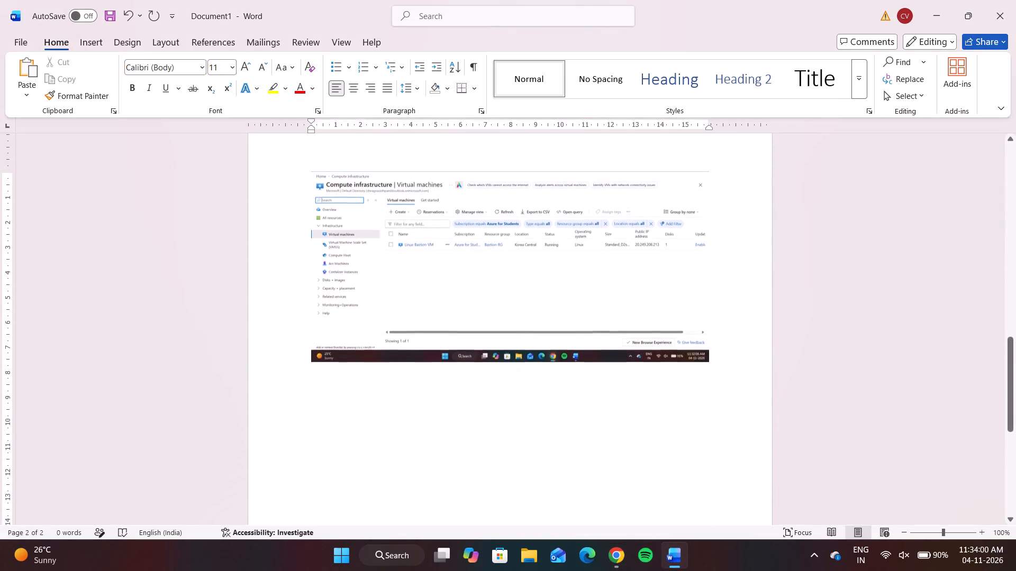
scroll(451, 423, right, 1)
scroll(451, 423, up, 1)
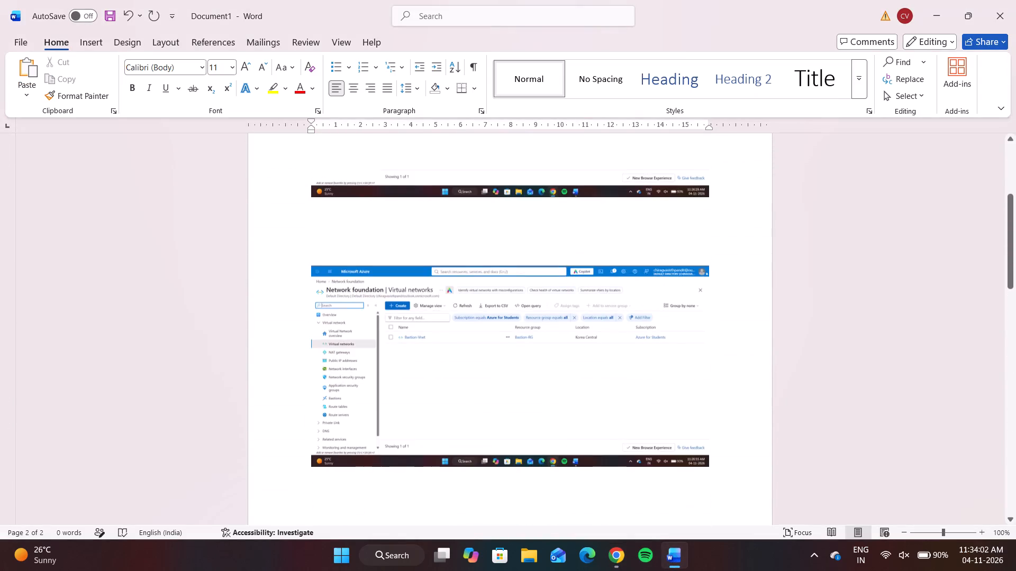
scroll(451, 423, up, 3)
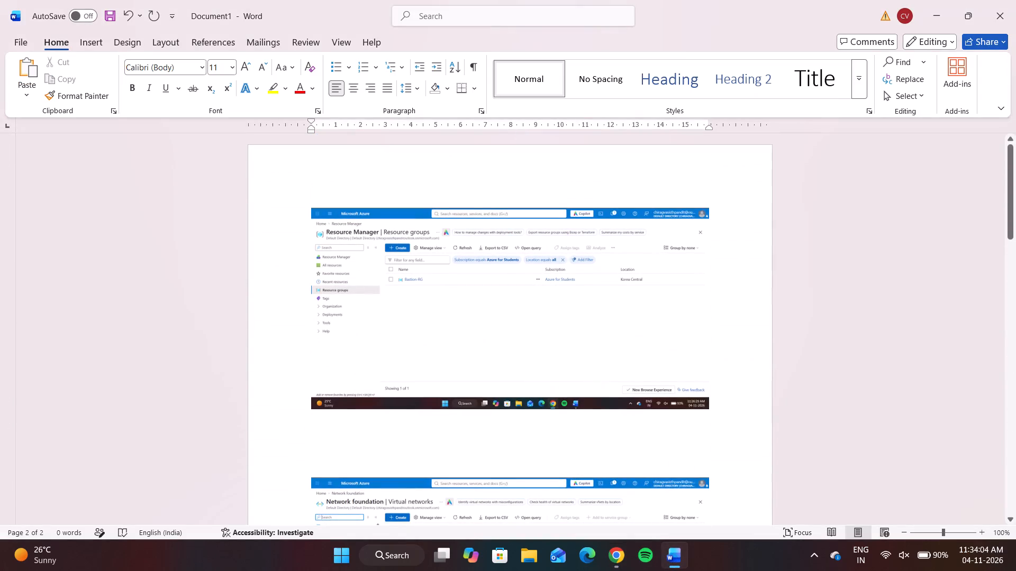
scroll(451, 423, down, 1)
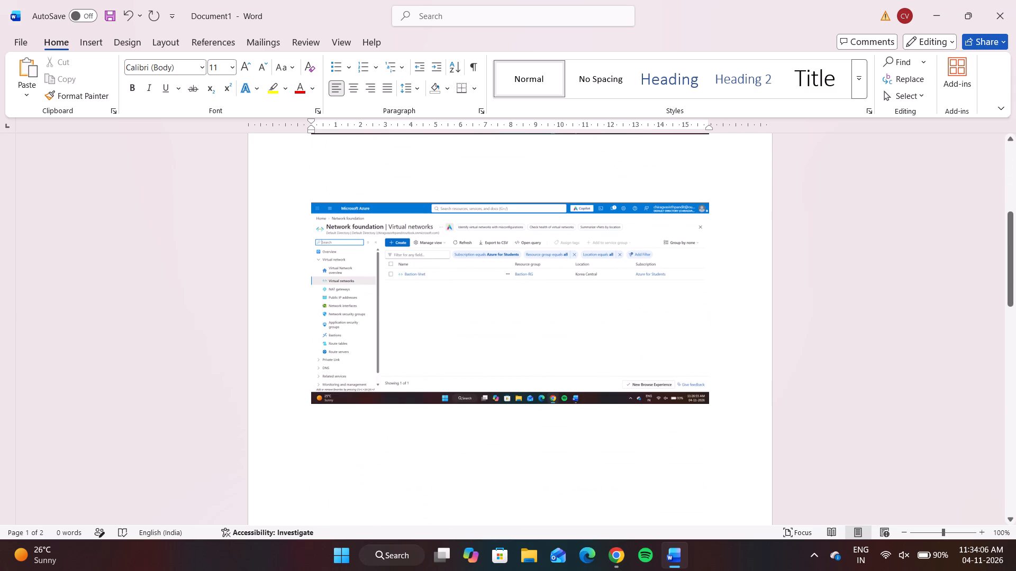
scroll(451, 423, down, 3)
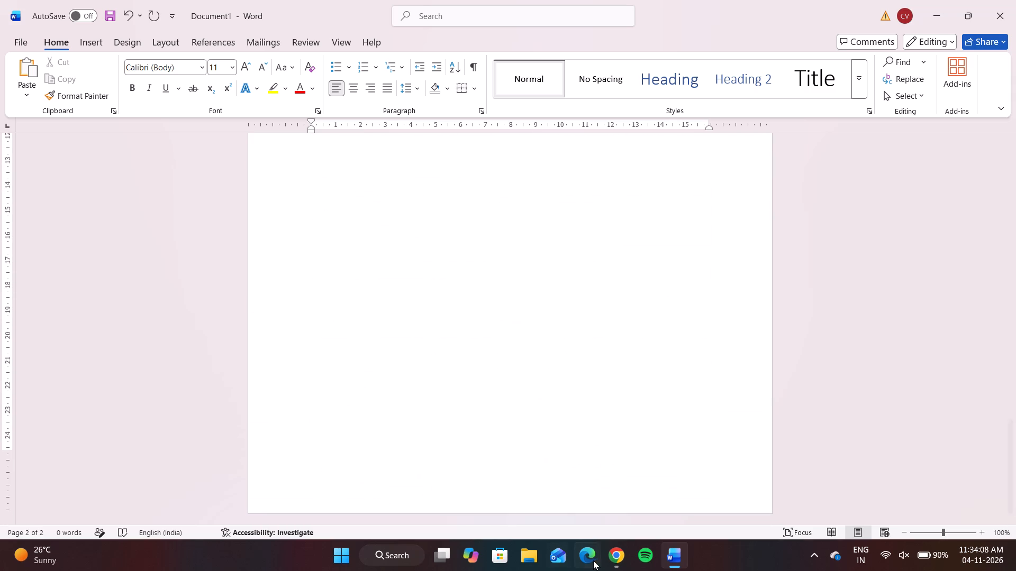
Return to the Azure portal in Chrome and recheck the Bastion's SKU, virtual network, subnet, public IP and feature settings.
click(606, 555)
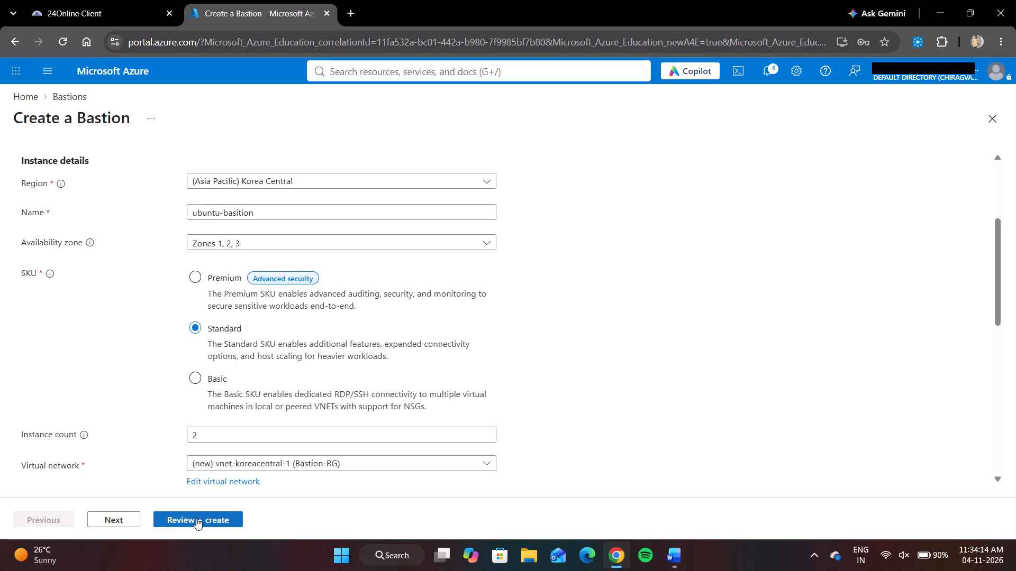
scroll(161, 356, down, 3)
scroll(161, 356, up, 2)
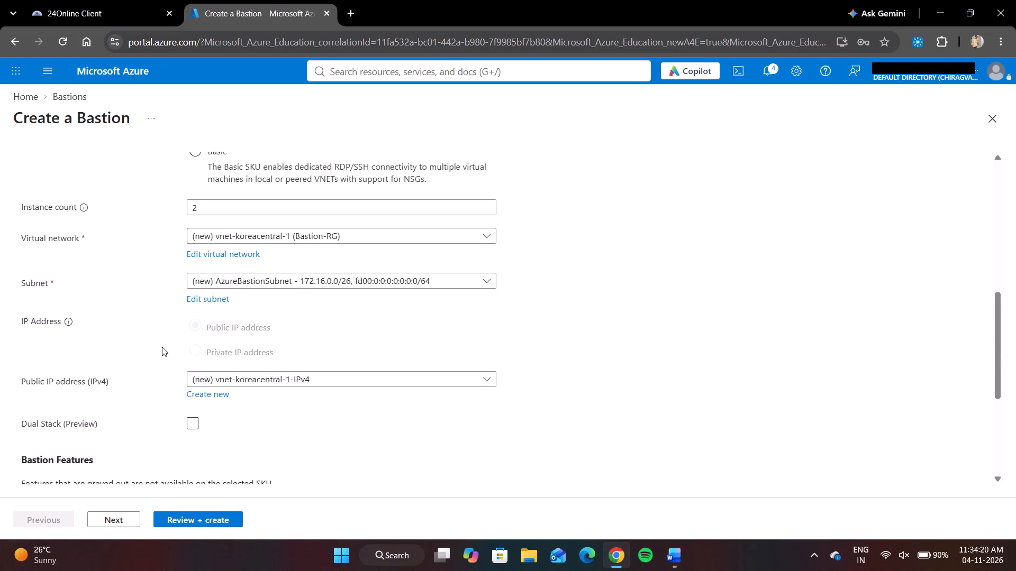
scroll(162, 347, down, 2)
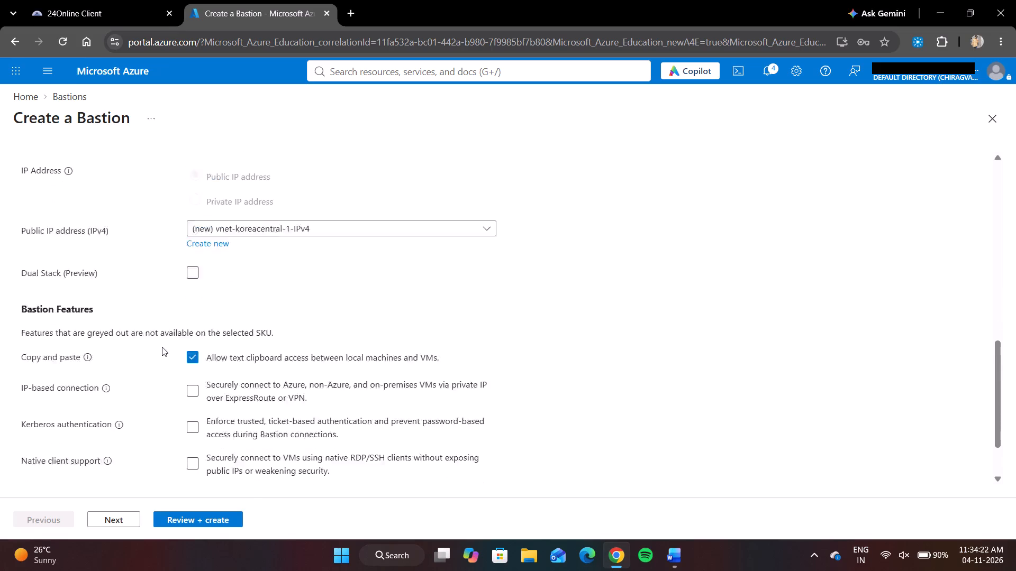
scroll(162, 347, down, 3)
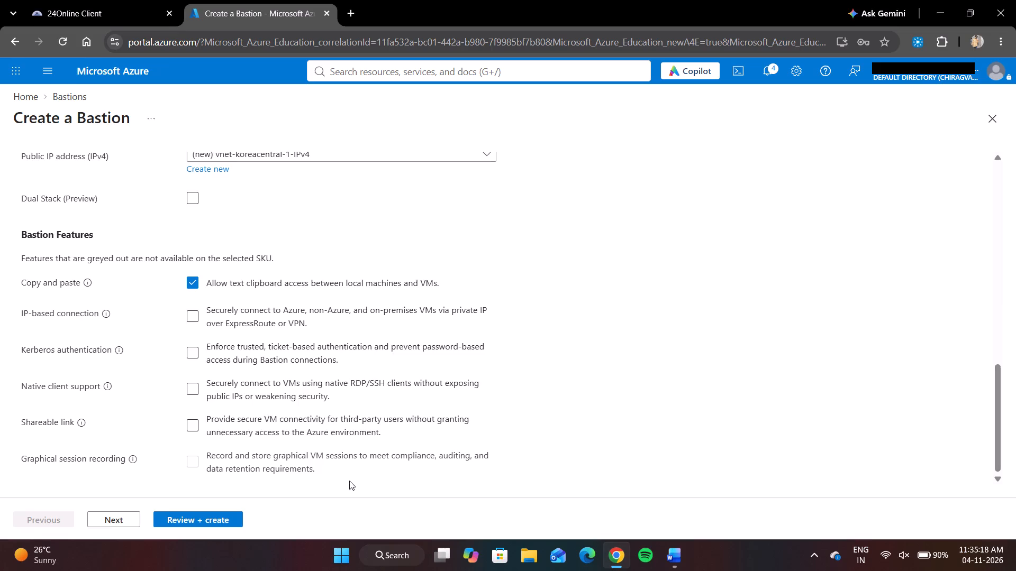
scroll(349, 481, up, 8)
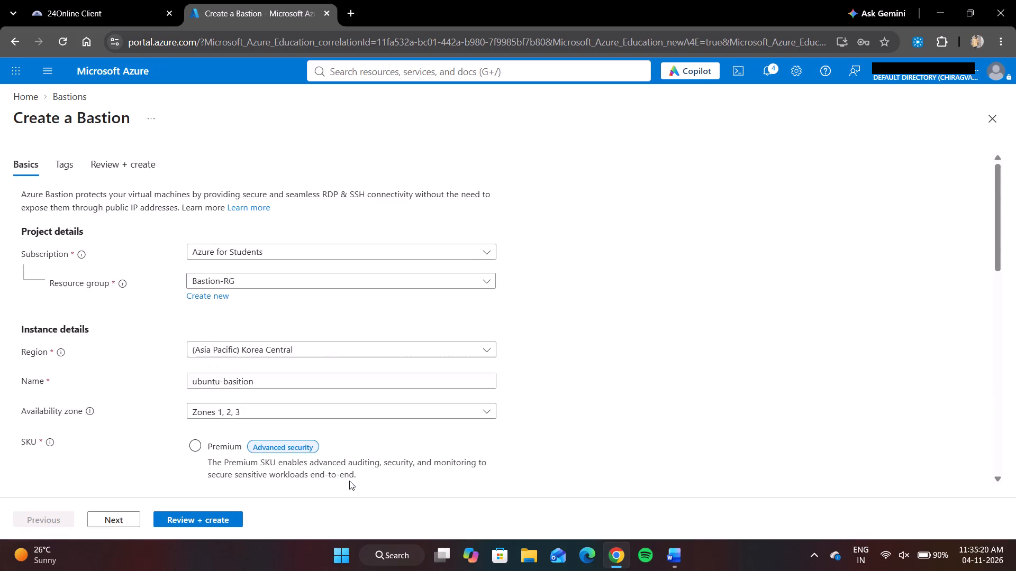
scroll(349, 481, down, 8)
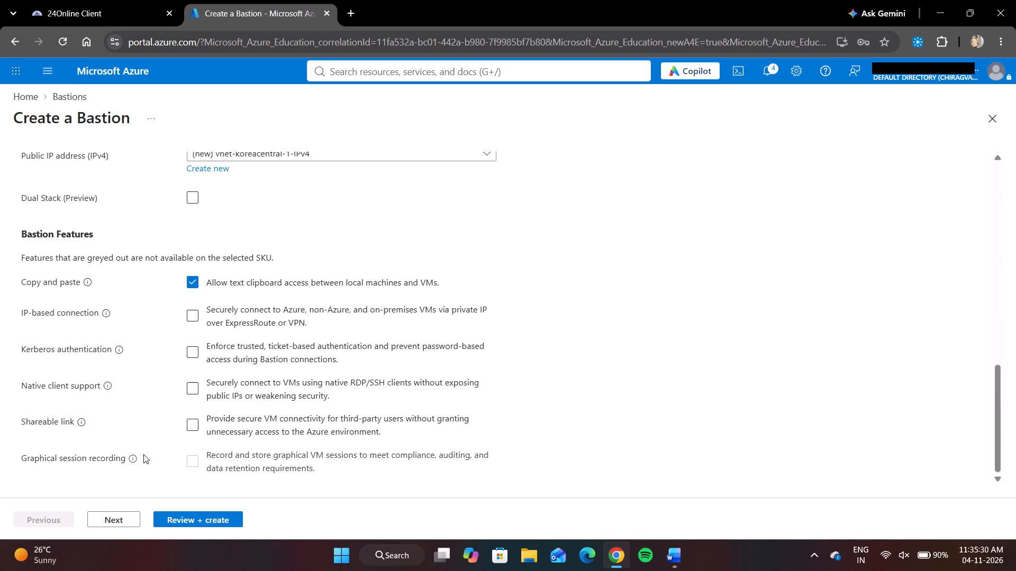
scroll(143, 454, down, 1)
scroll(143, 454, up, 4)
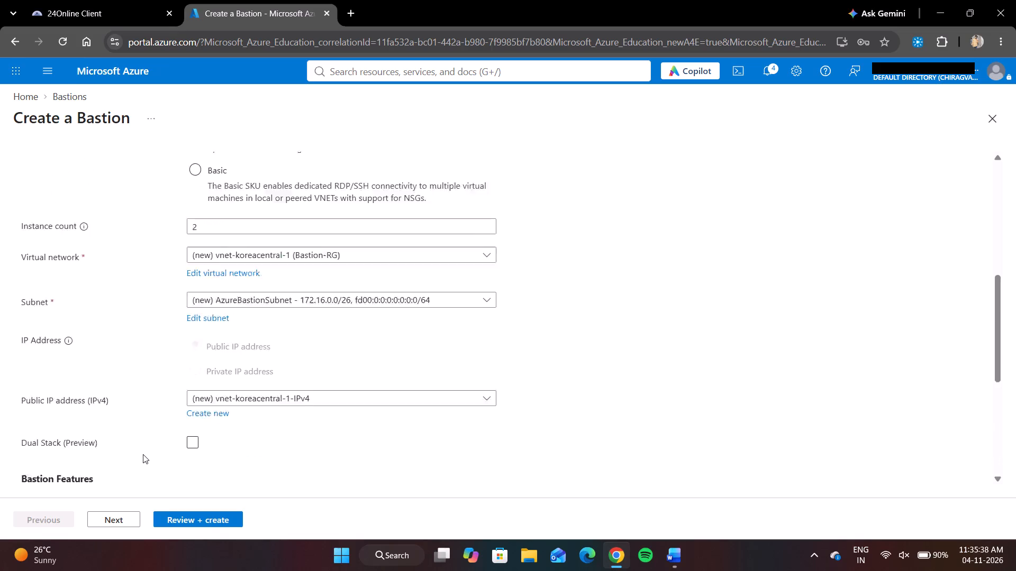
scroll(143, 454, up, 1)
scroll(143, 454, down, 3)
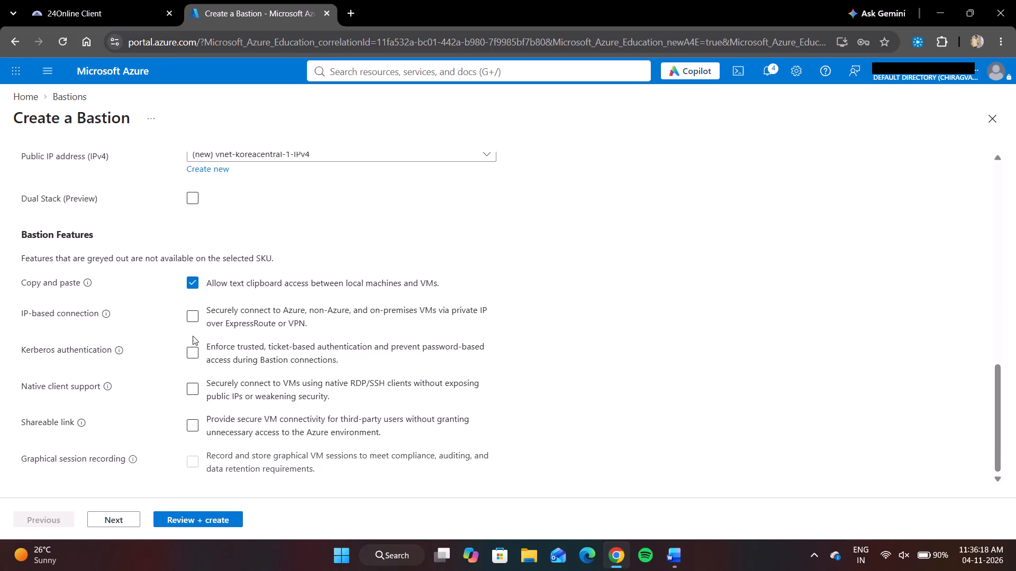
Search for "fast" in a new browser tab, run the Fast.com internet speed test, return to the Bastion form and close the test tab.
click(356, 12)
text(fast')
key(BackSpace)
key(Return)
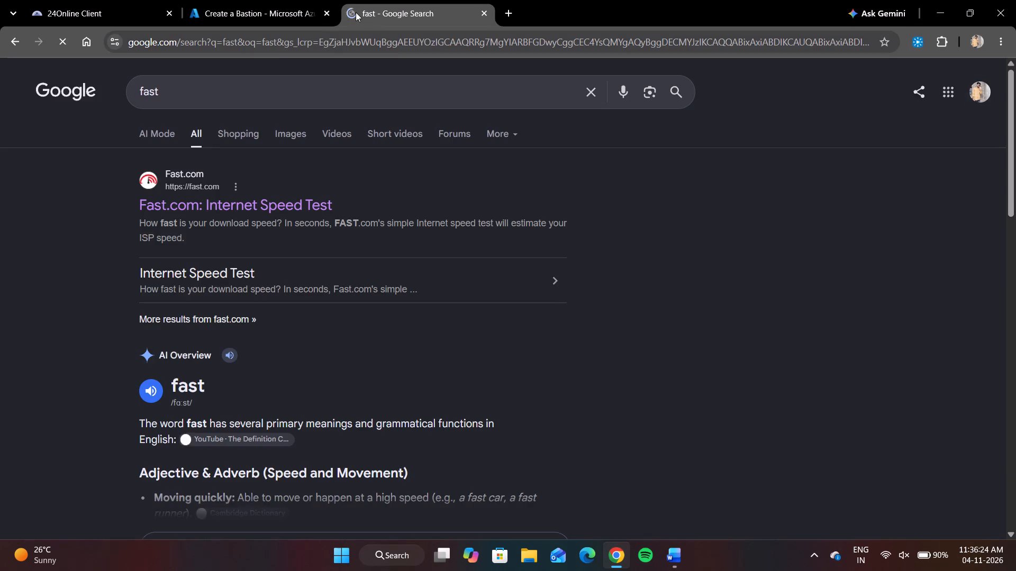
click(179, 210)
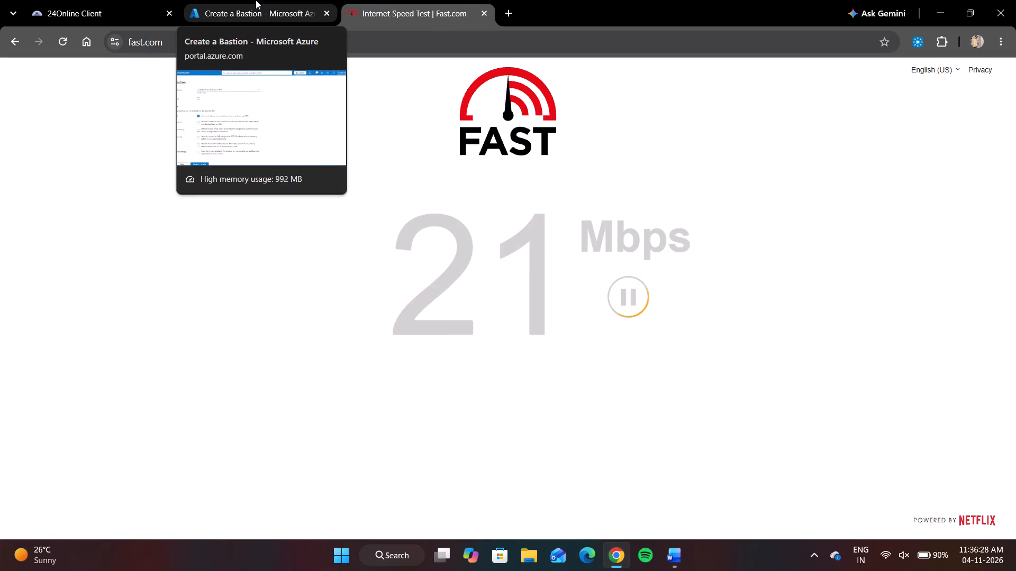
click(256, 0)
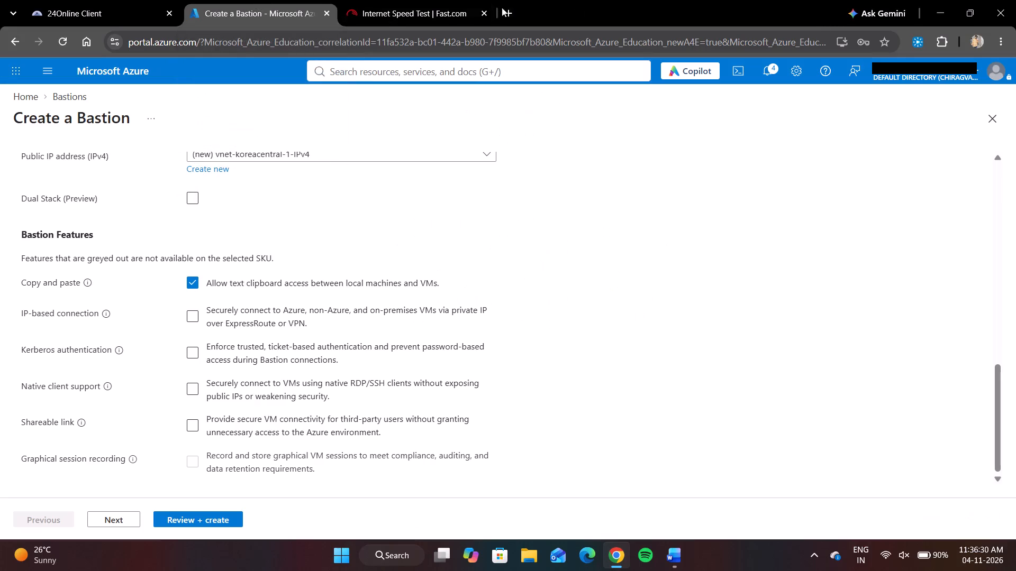
click(486, 11)
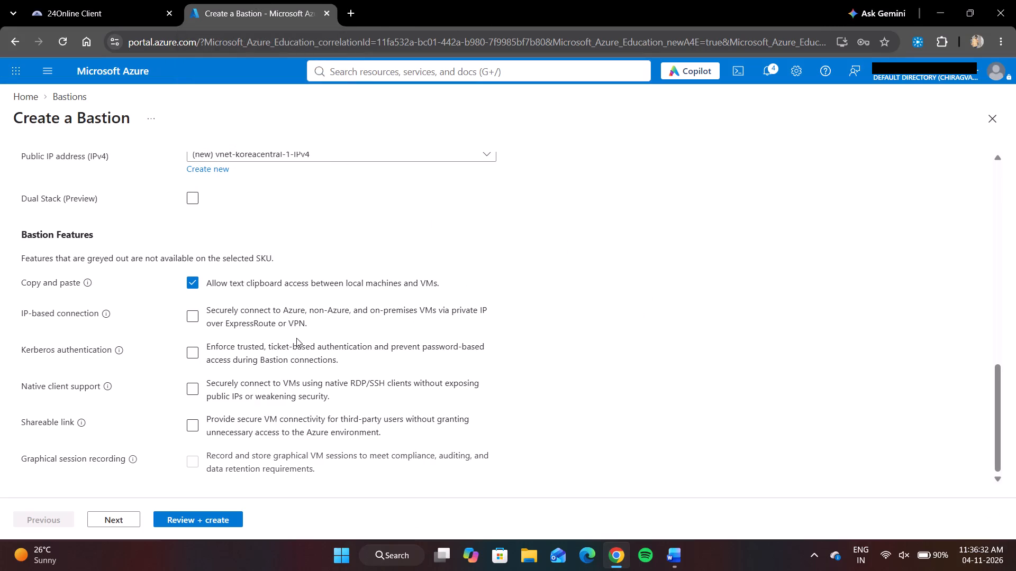
Validate the "ubuntu-basition" configuration, check its summary of basics and features, and submit the Bastion for creation.
scroll(296, 338, down, 2)
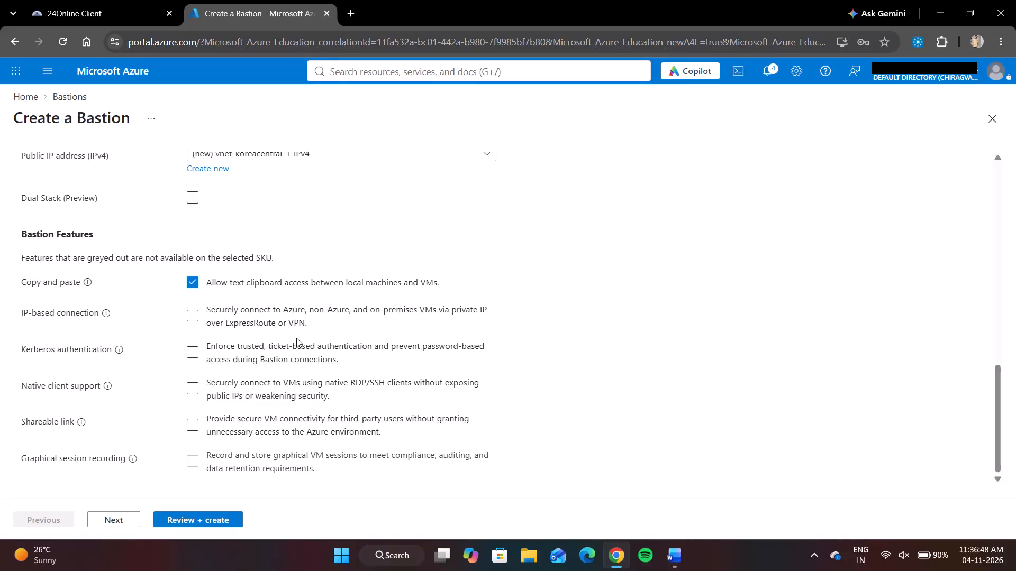
scroll(296, 338, up, 4)
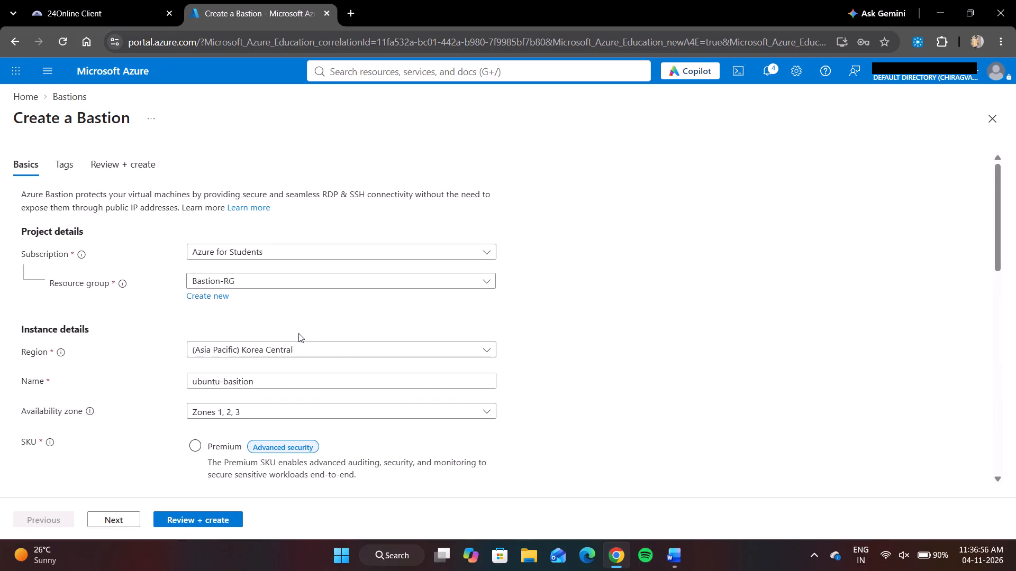
scroll(302, 321, down, 2)
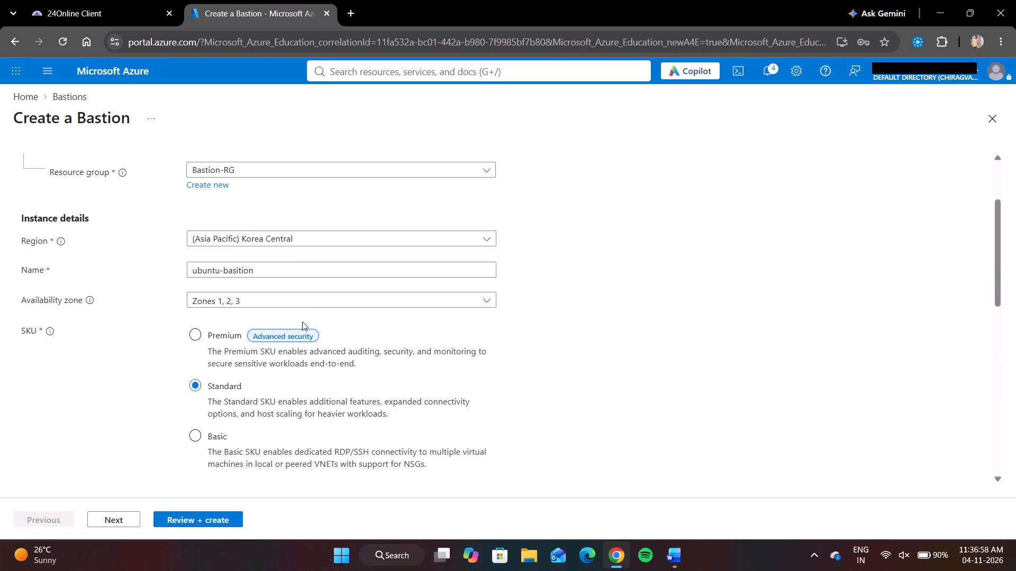
scroll(302, 321, down, 2)
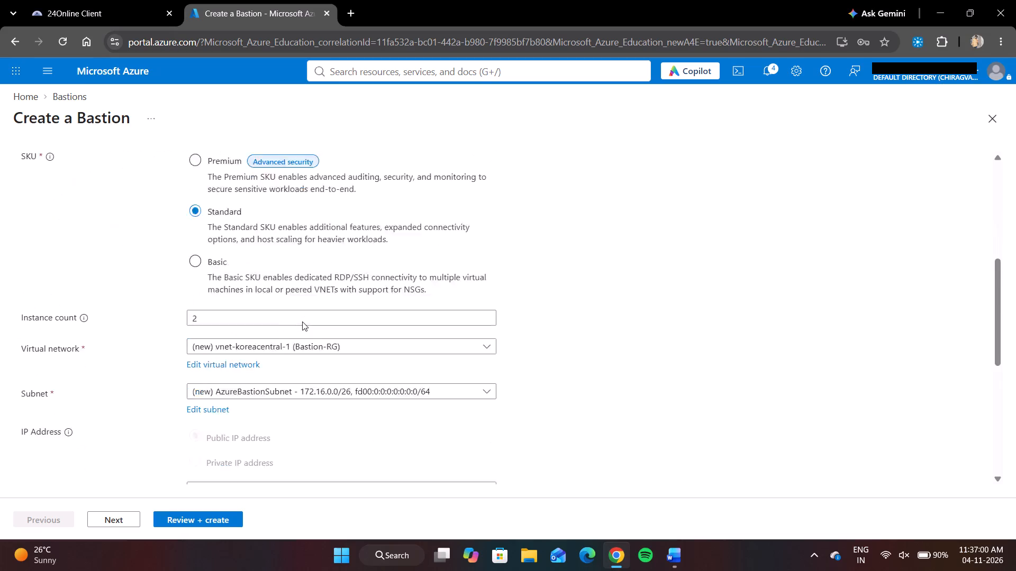
scroll(302, 321, down, 7)
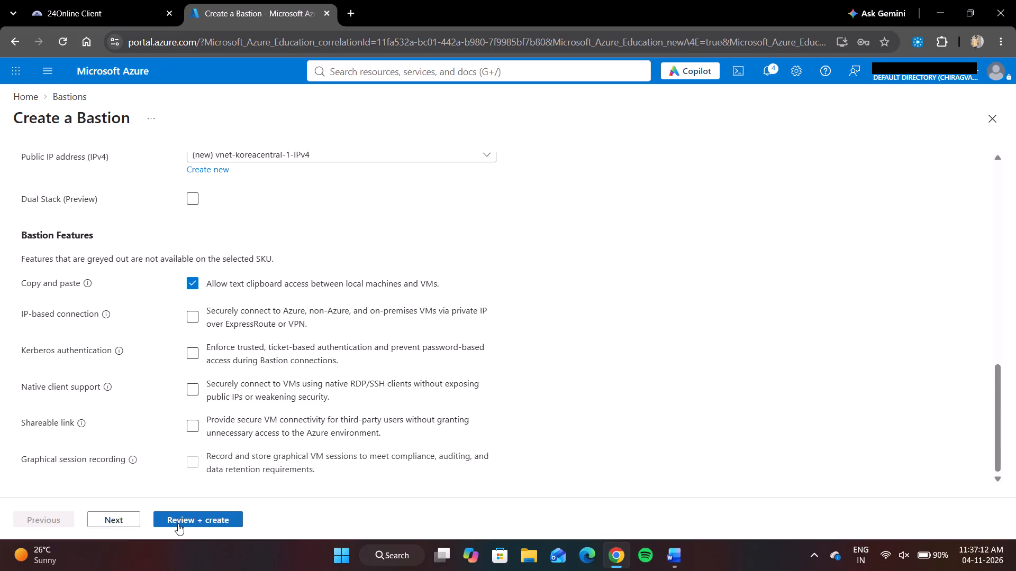
click(178, 523)
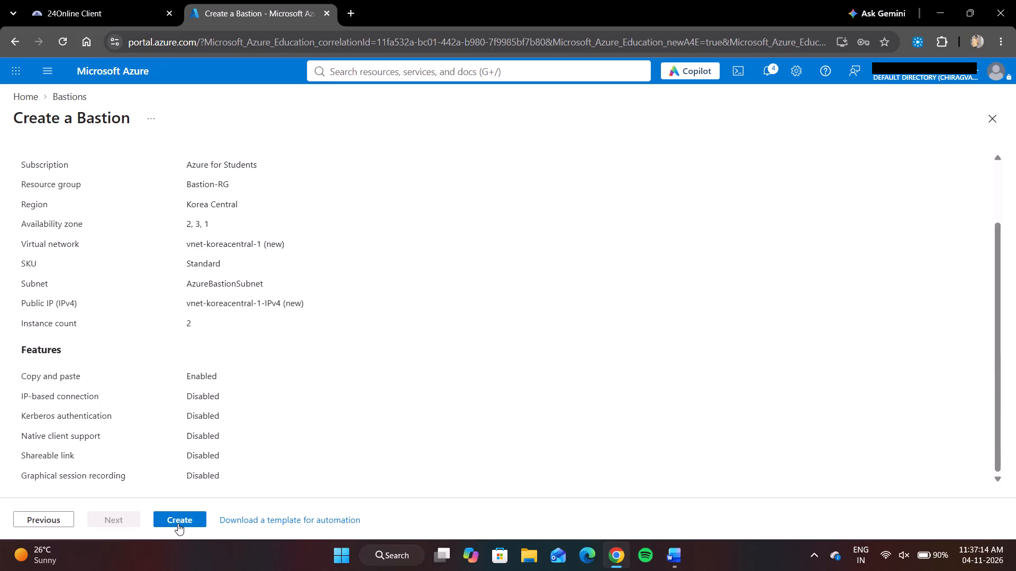
scroll(224, 402, up, 1)
scroll(224, 402, down, 3)
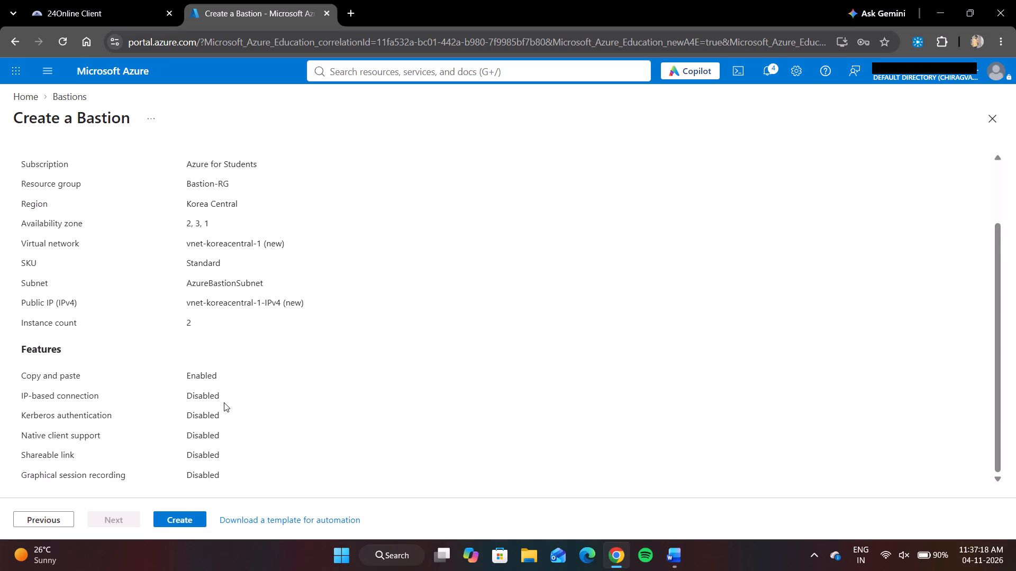
scroll(224, 402, up, 1)
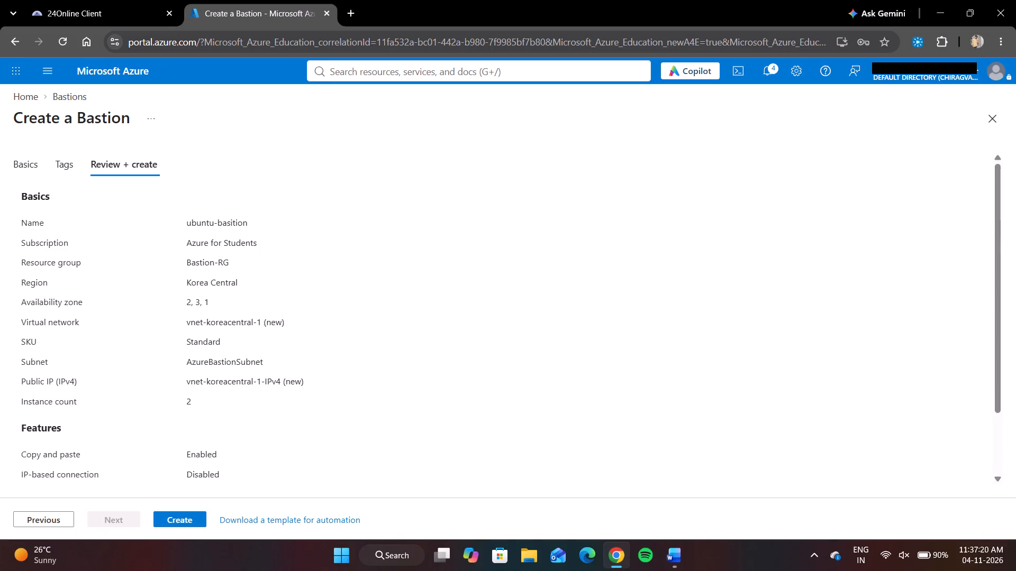
scroll(251, 245, down, 2)
click(186, 518)
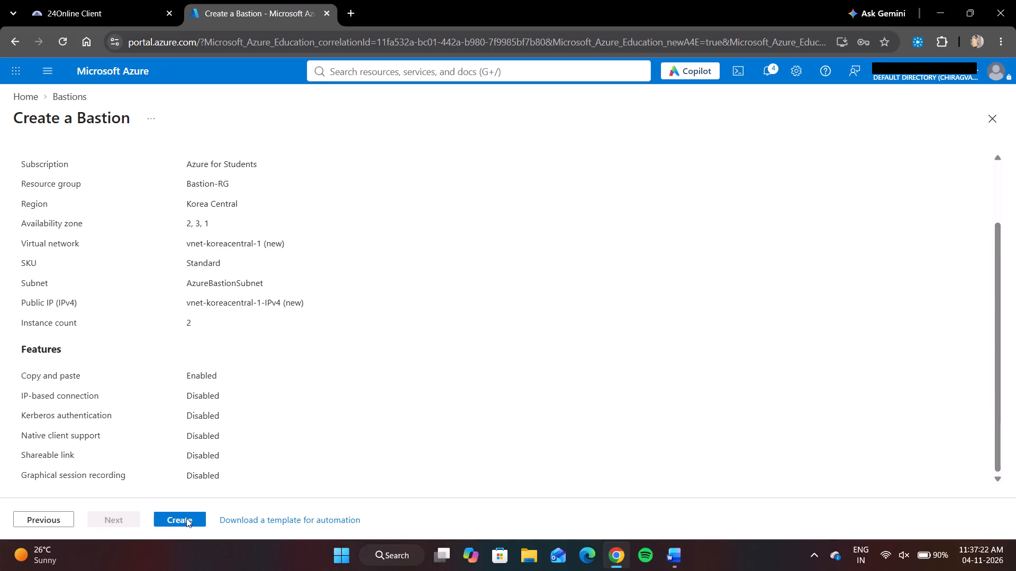
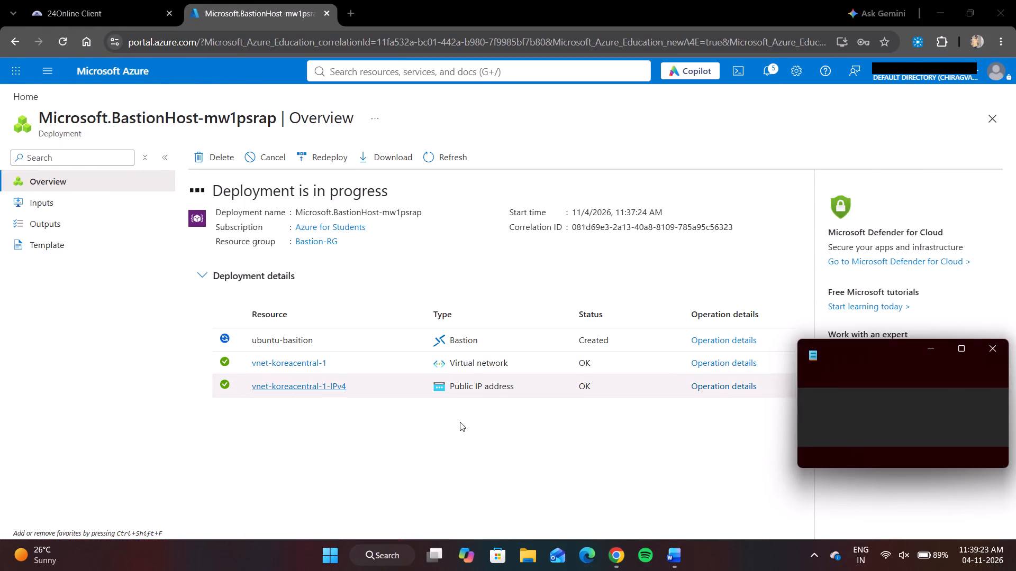
Clear the existing Notepad text, move the window clear of the deployment details, and paste the cut prompt.
click(878, 411)
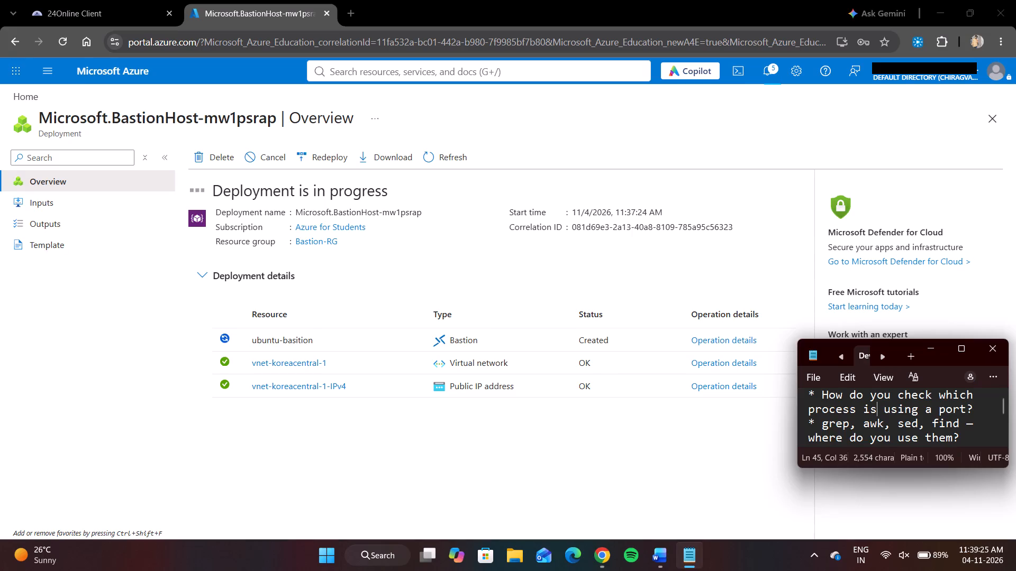
key(ctrl+a)
key(BackSpace)
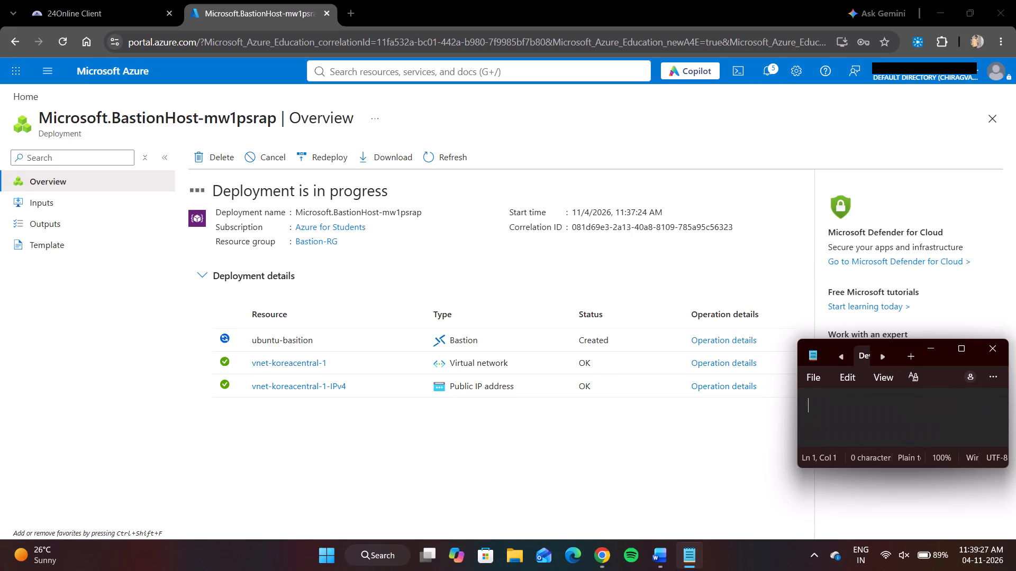
click(904, 345)
drag(906, 342, 816, 346)
drag(804, 345, 830, 475)
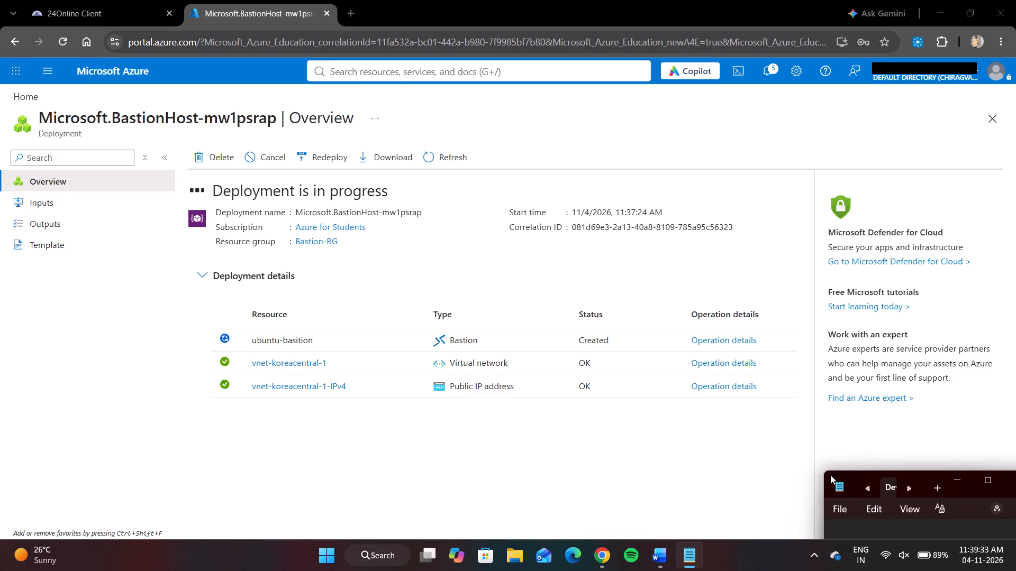
drag(830, 475, 830, 482)
key(ctrl+v)
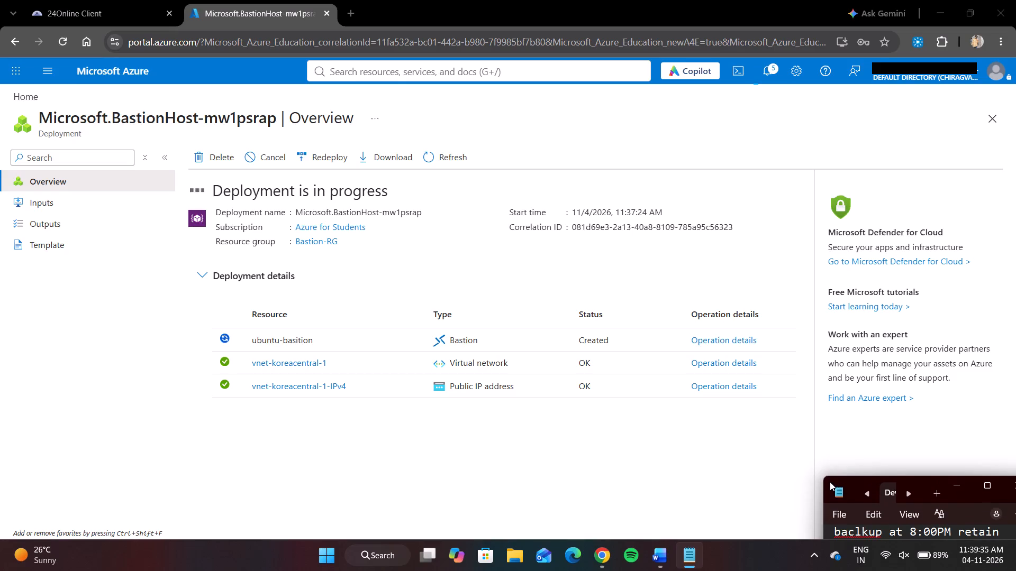
Reposition the Notepad window and complete the weekly retention sentence with "Sunday for 4 weeks.".
drag(920, 482, 897, 437)
drag(897, 437, 894, 432)
click(831, 478)
drag(830, 481, 828, 431)
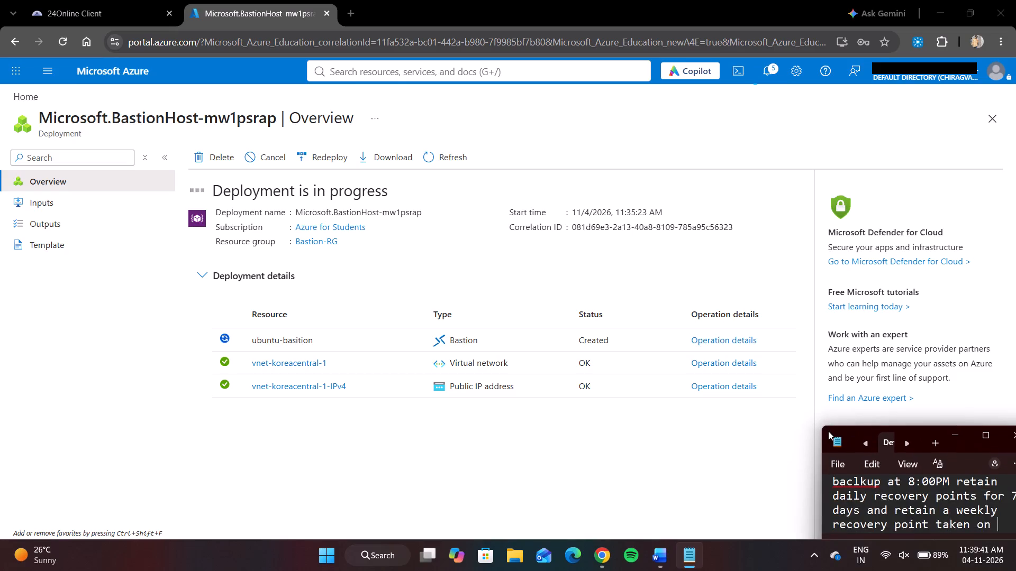
drag(828, 431, 832, 456)
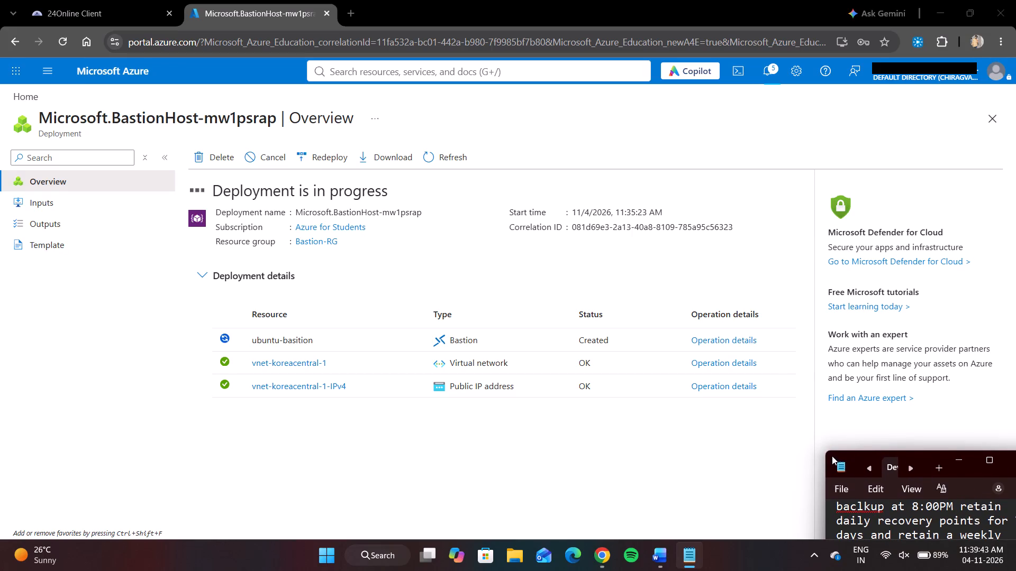
drag(832, 456, 830, 458)
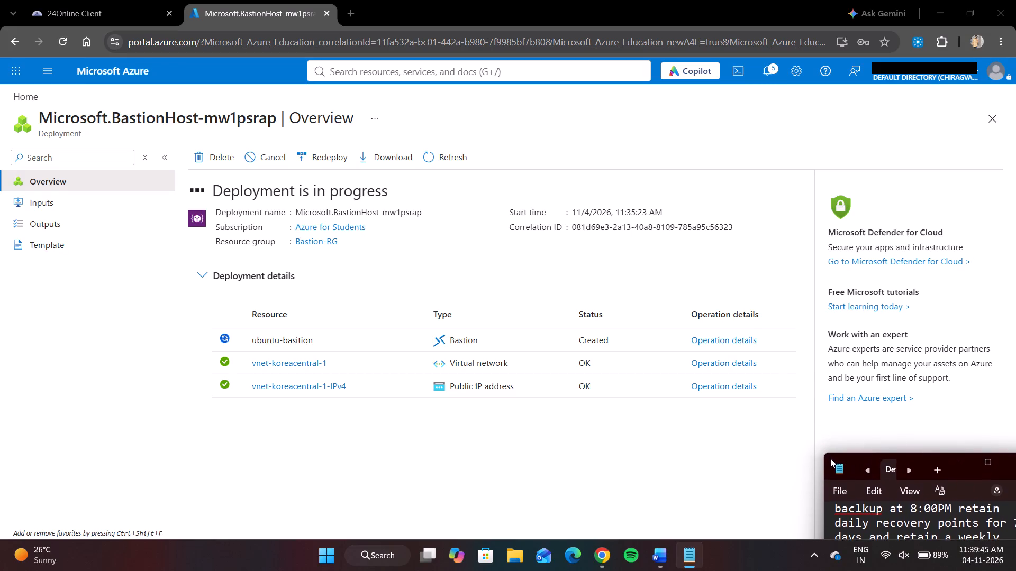
drag(830, 458, 830, 461)
text(Sunday for)
key(space)
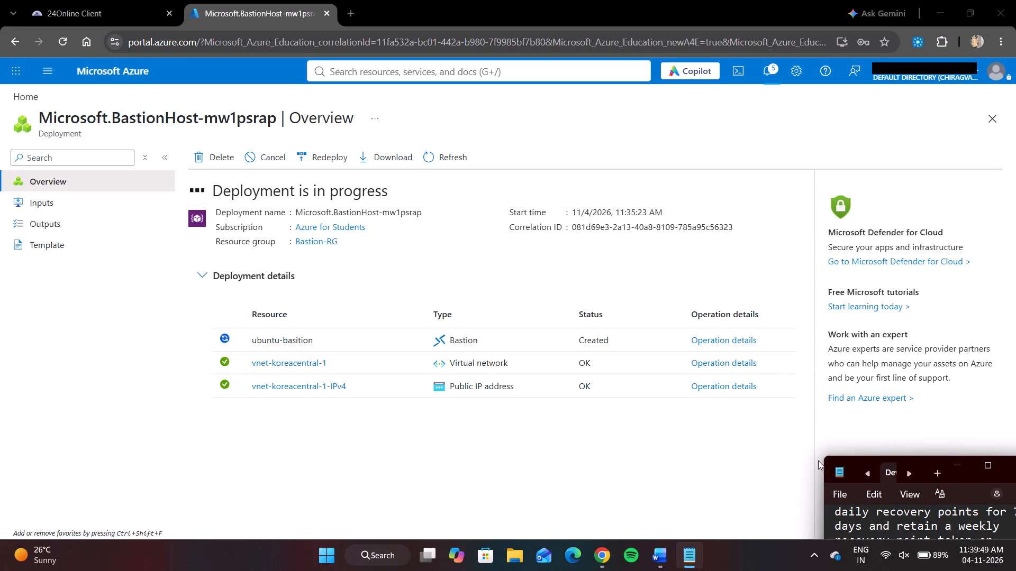
click(830, 459)
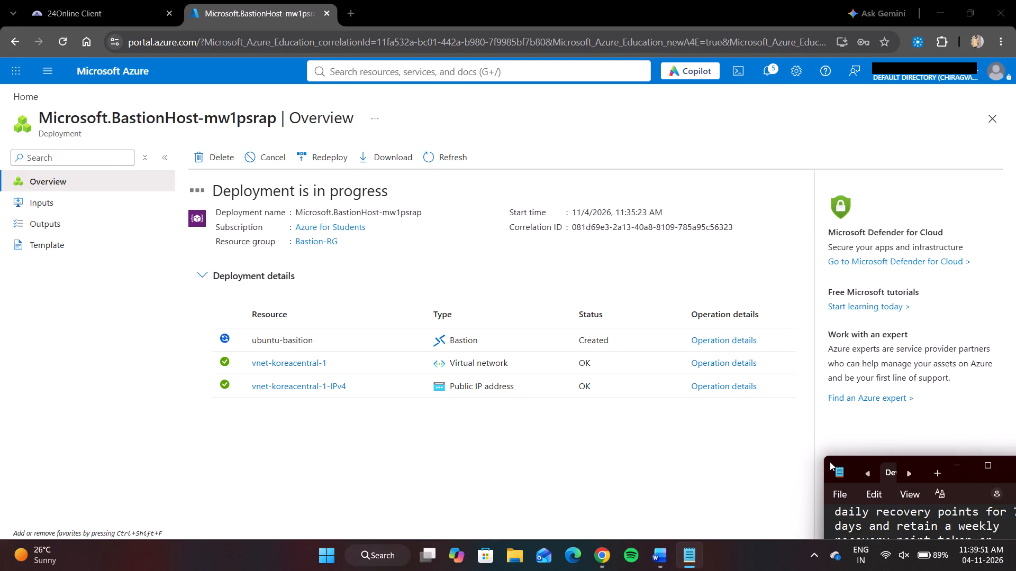
drag(830, 462, 828, 523)
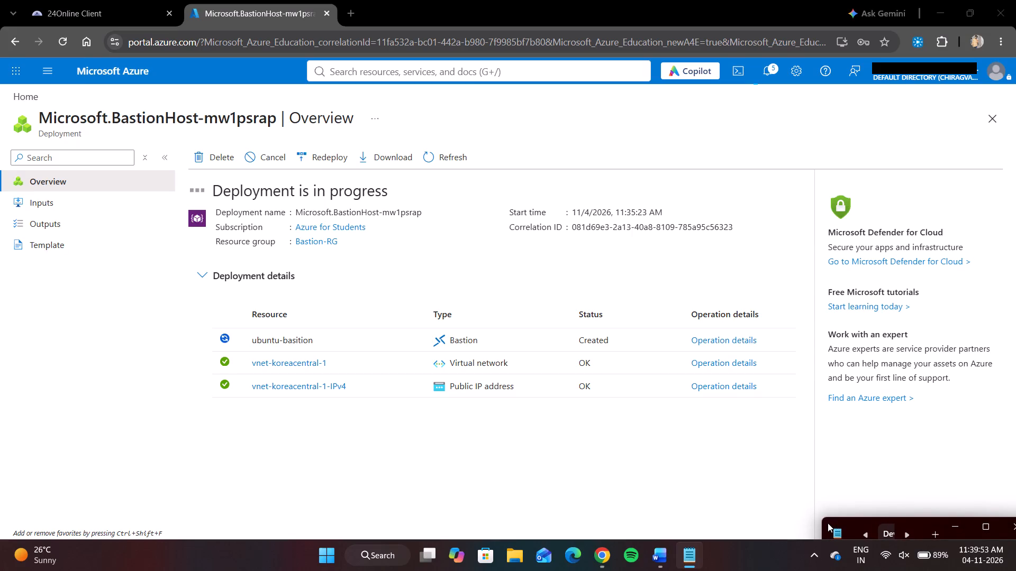
text(4 weeks)
key(space)
key(BackSpace)
key(period)
On a new line of the note, add "take a manual backup using backup npow verify its status".
key(shift+Return)
text(take)
key(space)
key(space)
key(BackSpace)
text(a manual backup)
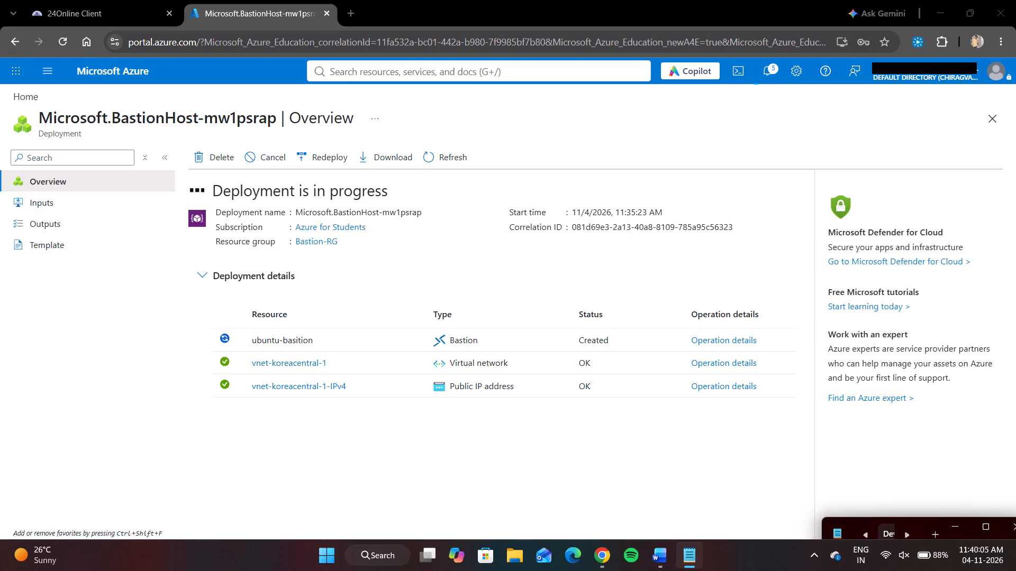
key(space)
text(using backup npw)
key(BackSpace)
text(ow)
key(space)
text(verig)
key(BackSpace)
text(fy its status)
Move the Notepad window back into view and correct "npow" to "now" in the manual backup line.
drag(858, 524, 845, 495)
drag(845, 495, 827, 517)
drag(827, 517, 820, 380)
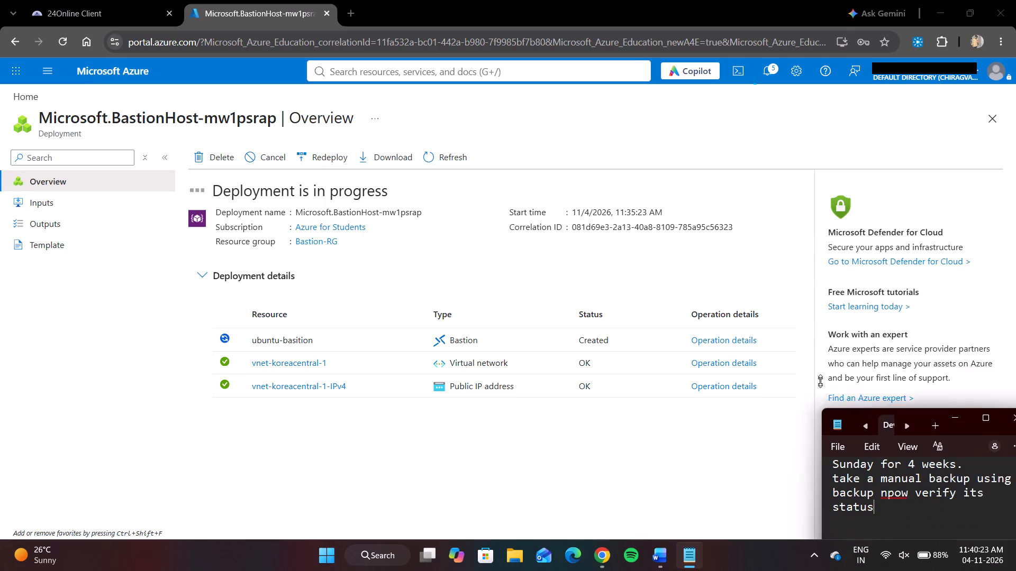
drag(820, 380, 820, 374)
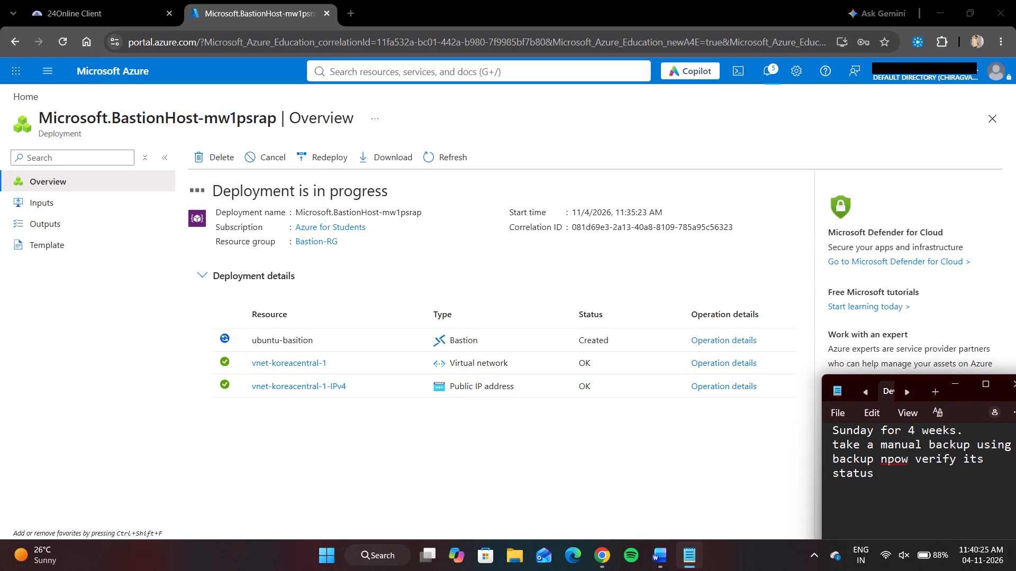
click(891, 461)
key(Right)
key(BackSpace)
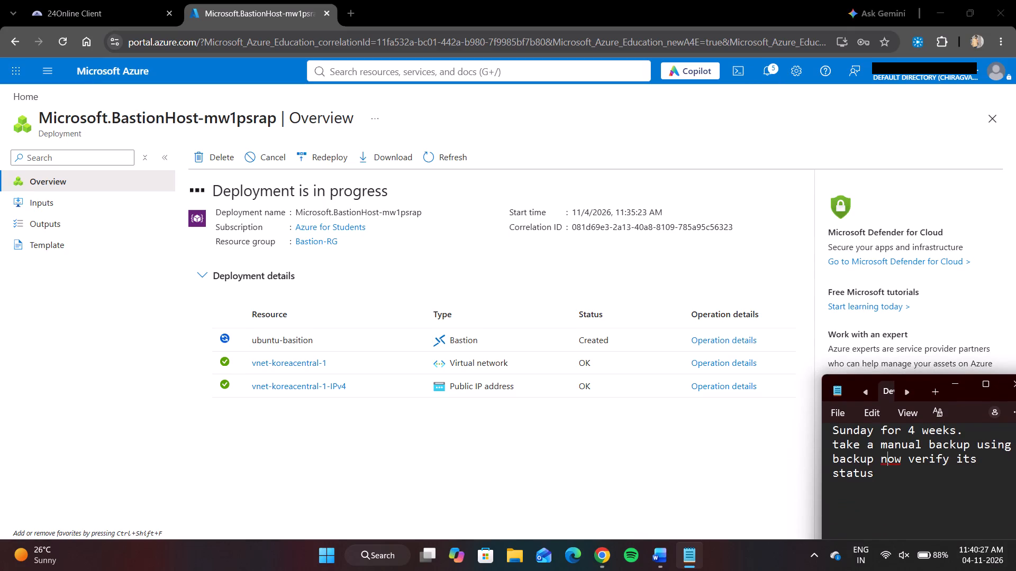
Extend the manual backup line in the note with "under monitoring-> backup jobs".
key(Down)
key(space)
text(under monitoring)
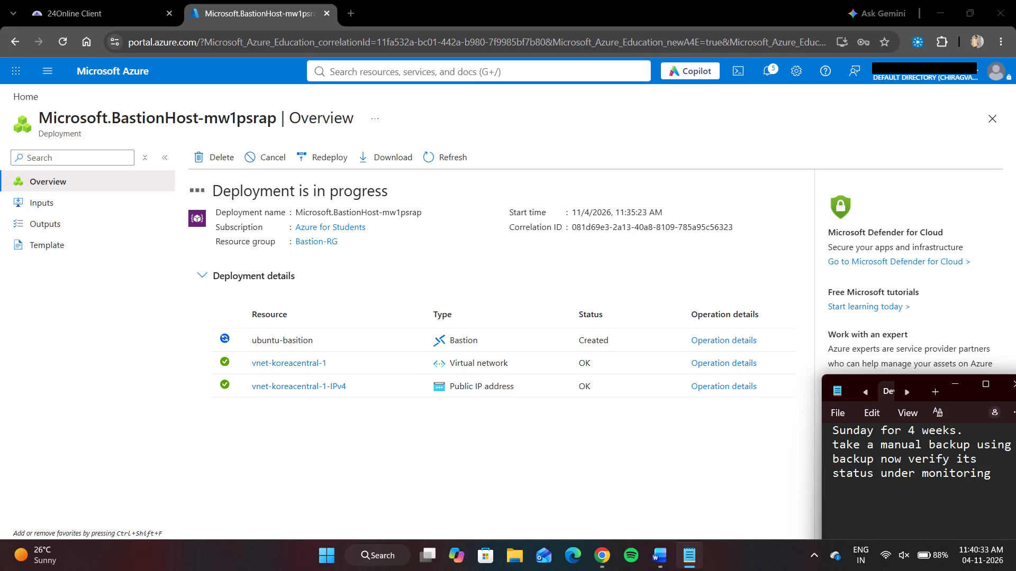
key(minus)
text(> backup)
key(space)
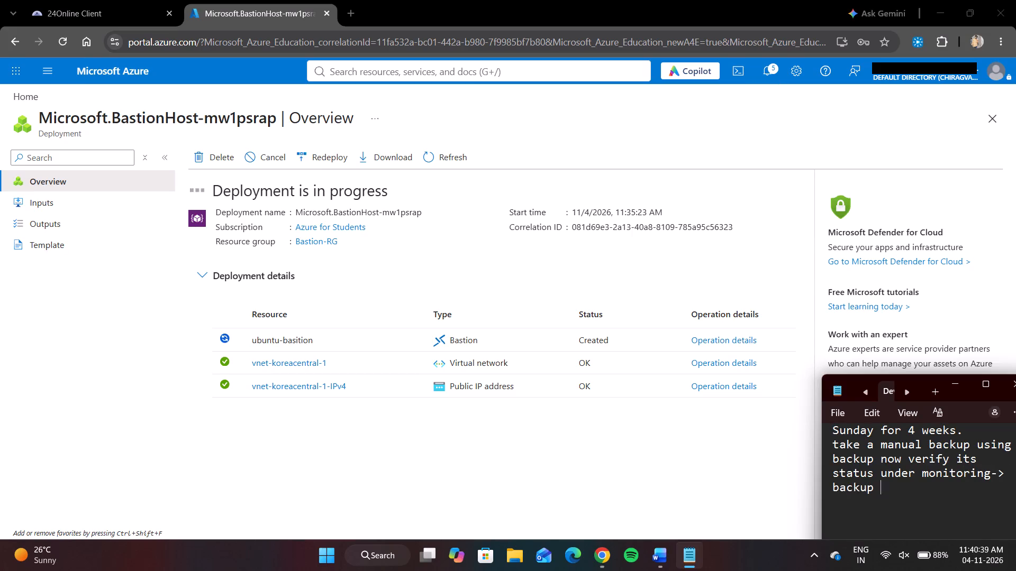
text(jobs)
key(space)
Continue the note with "give step by step from basic resource group creation".
text(give step by step from)
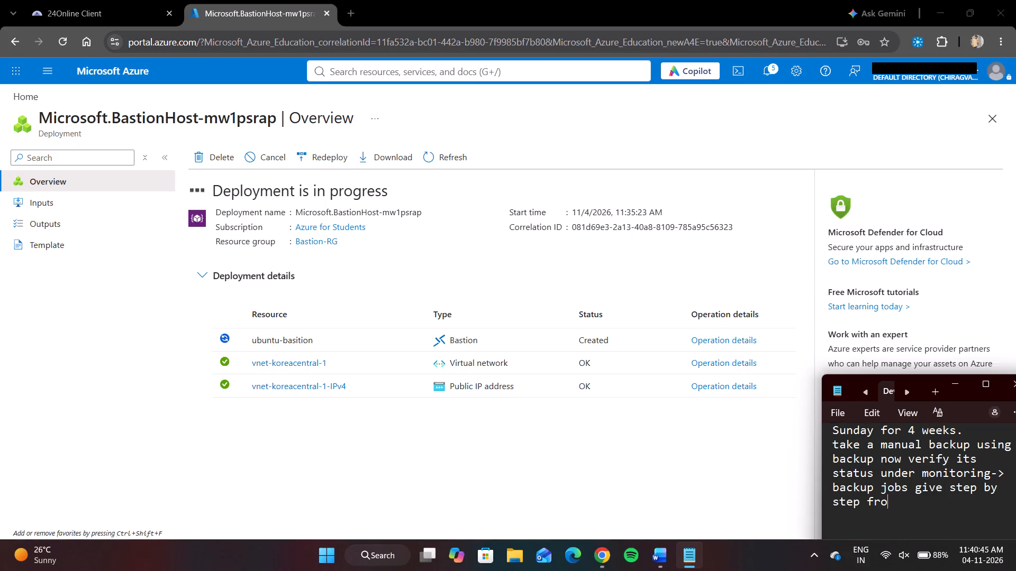
key(space)
text(basic resource group creating)
key(space)
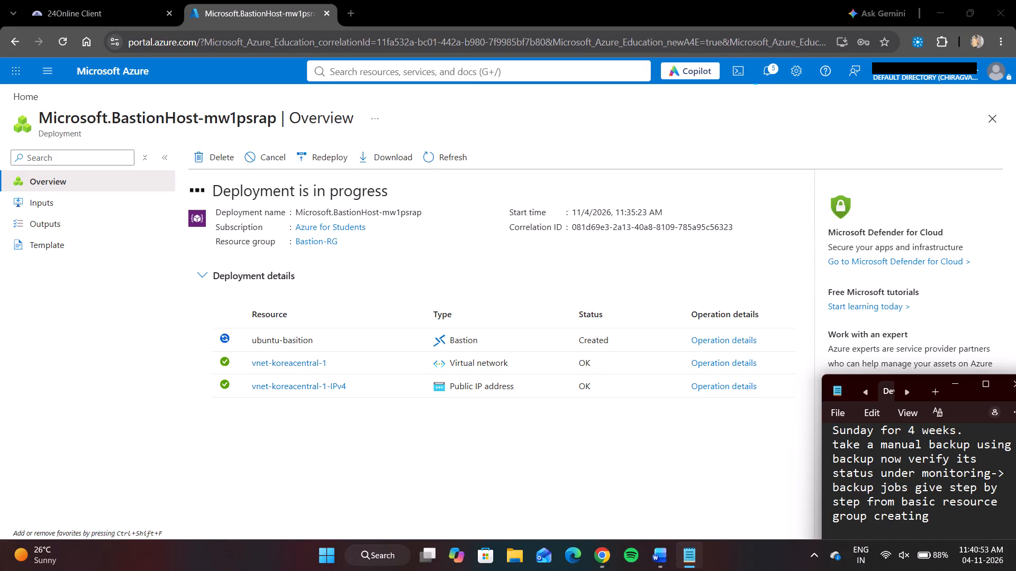
key(BackSpace)
key(BackSpace)
key(BackSpace)
text(on)
Move the Notepad window down and append "and i m done with creation of resource grp, vnet and vm tell after that what to do ?".
drag(827, 380, 822, 520)
key(space)
text(and i m done with creation of)
key(space)
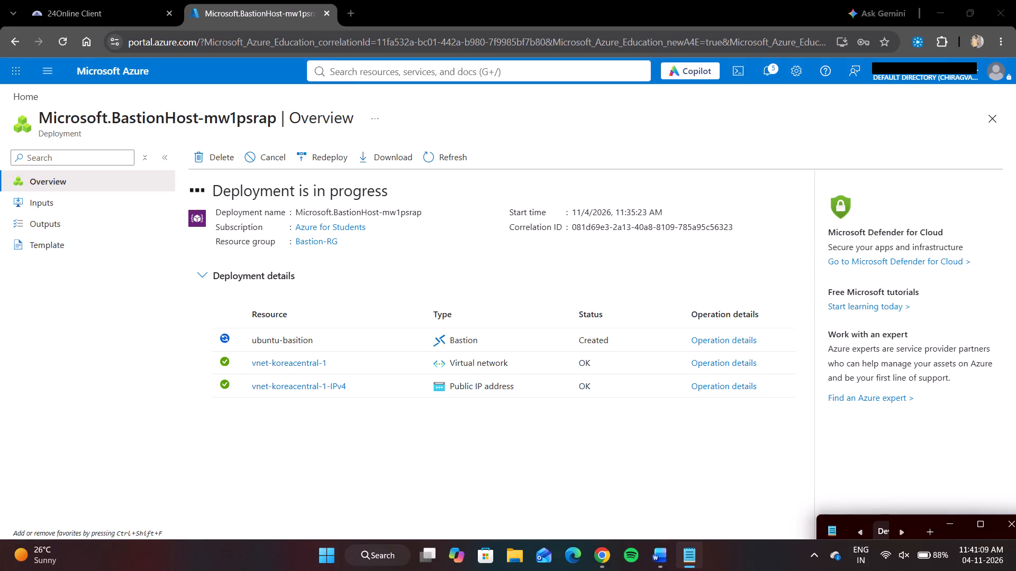
text(resource grp)
key(space)
key(BackSpace)
text(, vnet and)
key(space)
text(vm tell after that what to do)
key(space)
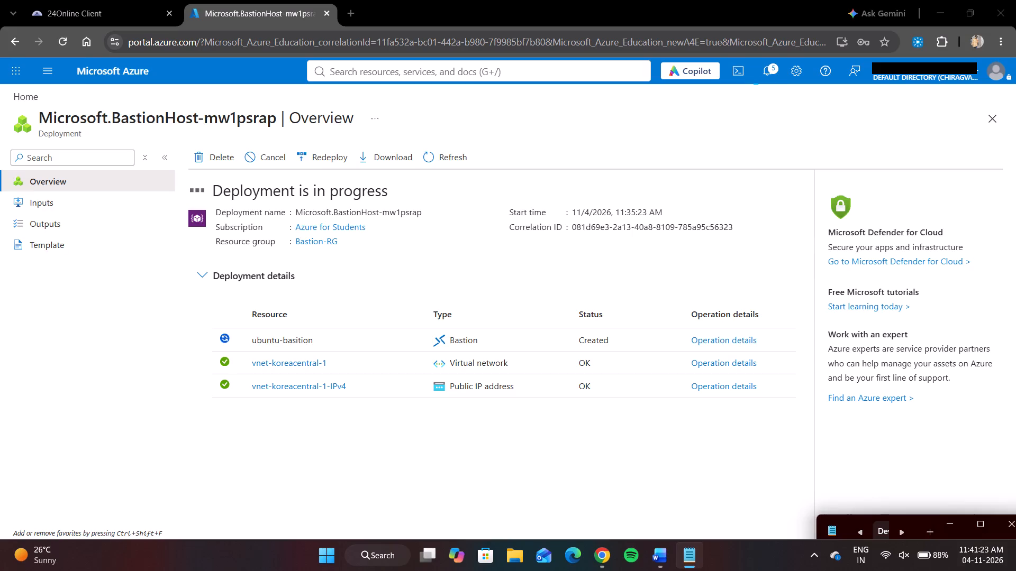
text(?)
Copy the entire prompt text from the note.
key(ctrl+a)
key(ctrl+c)
Switch to the Azure portal in Chrome and refresh the Bastion deployment status.
click(456, 160)
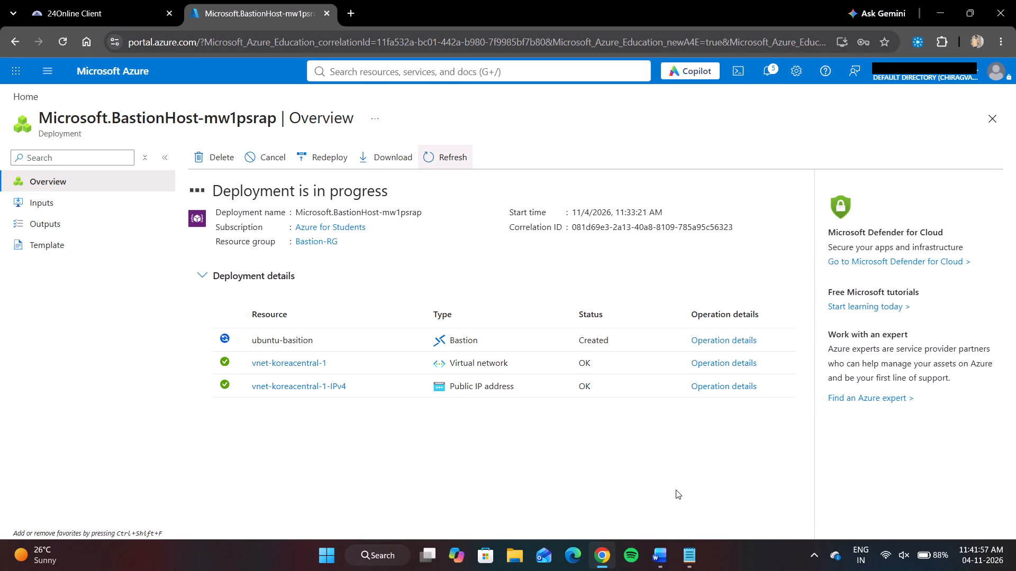
click(446, 164)
key(ctrl+v)
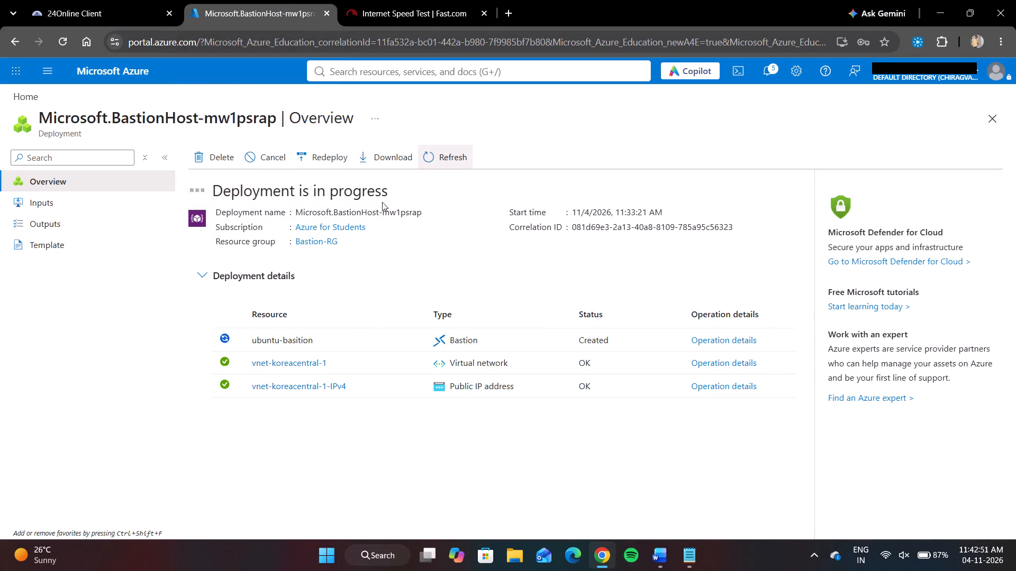
click(447, 166)
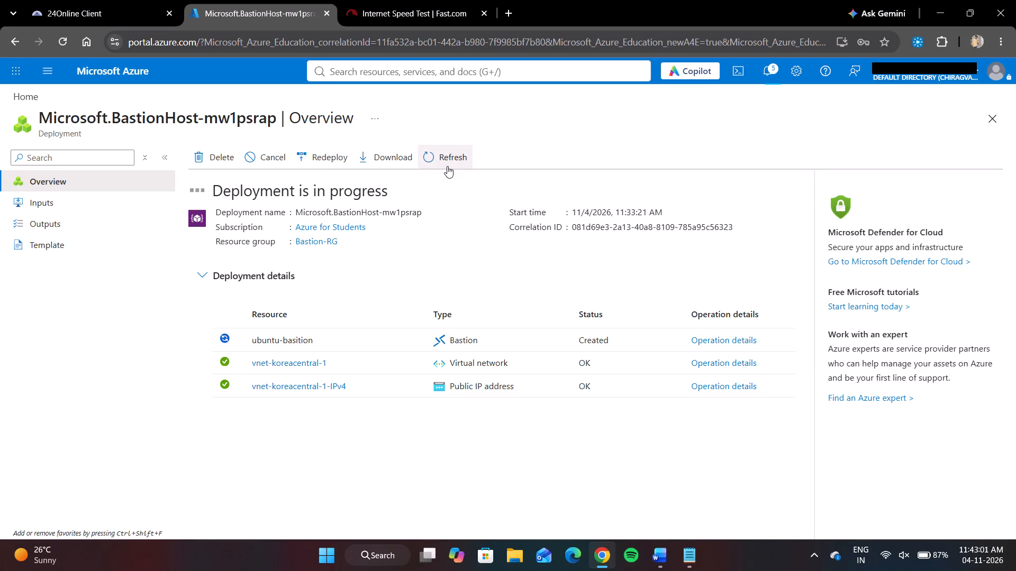
click(447, 166)
click(441, 147)
click(441, 147)
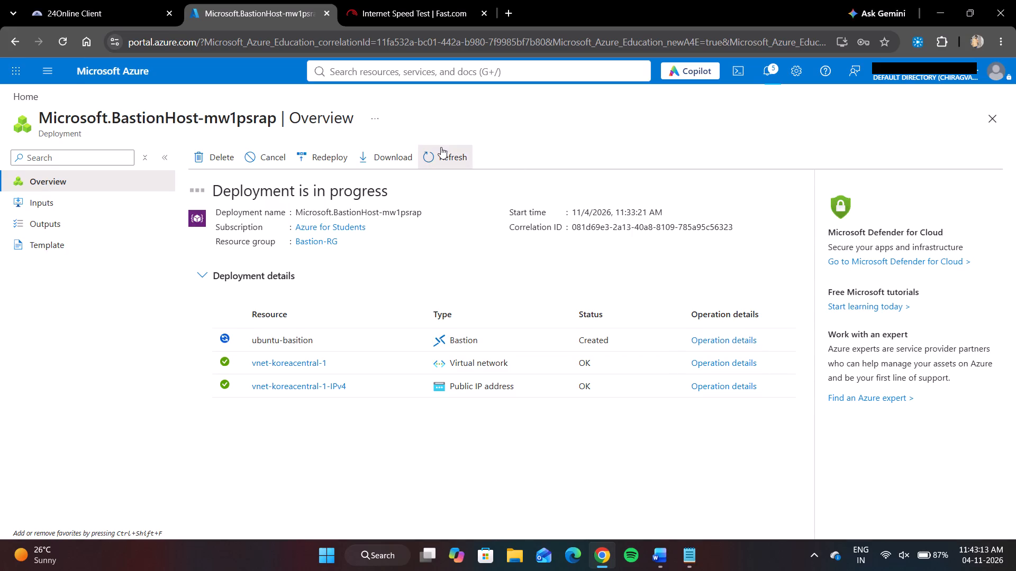
click(441, 147)
Check the internet speed test on fast.com again.
click(434, 0)
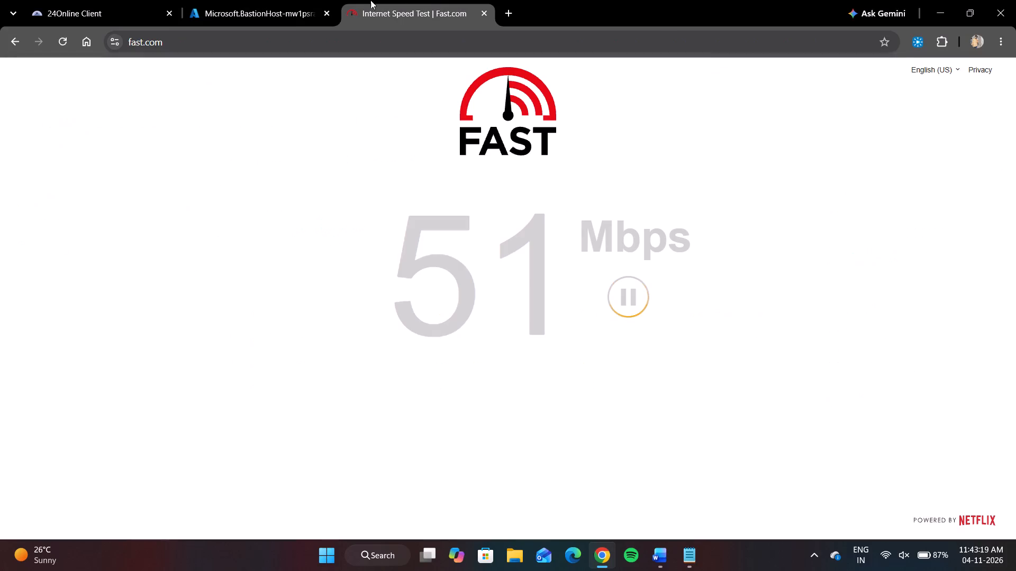
Return to the Azure deployment page, reopen its Overview and refresh the Bastion deployment status.
click(289, 0)
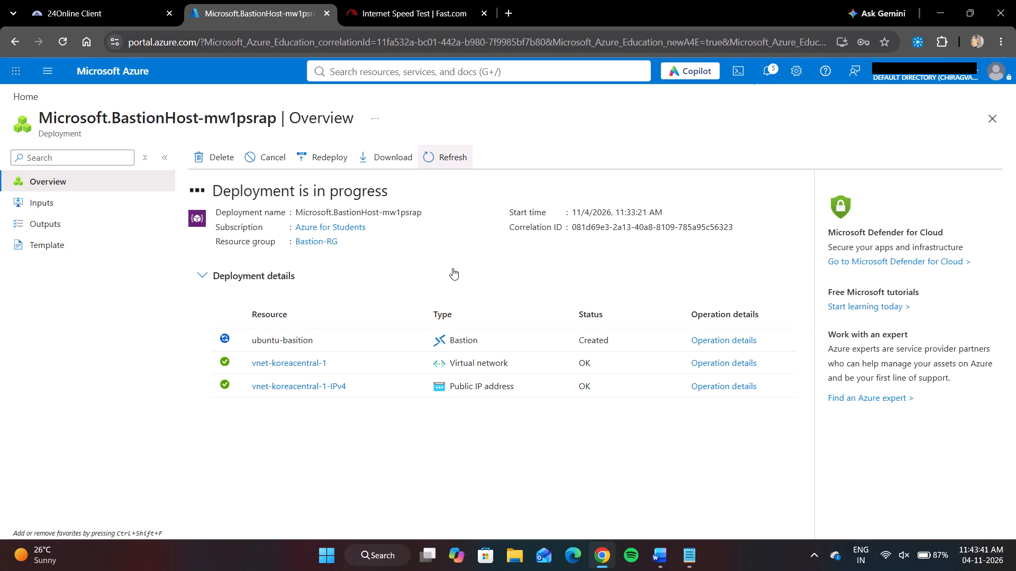
click(117, 183)
click(72, 205)
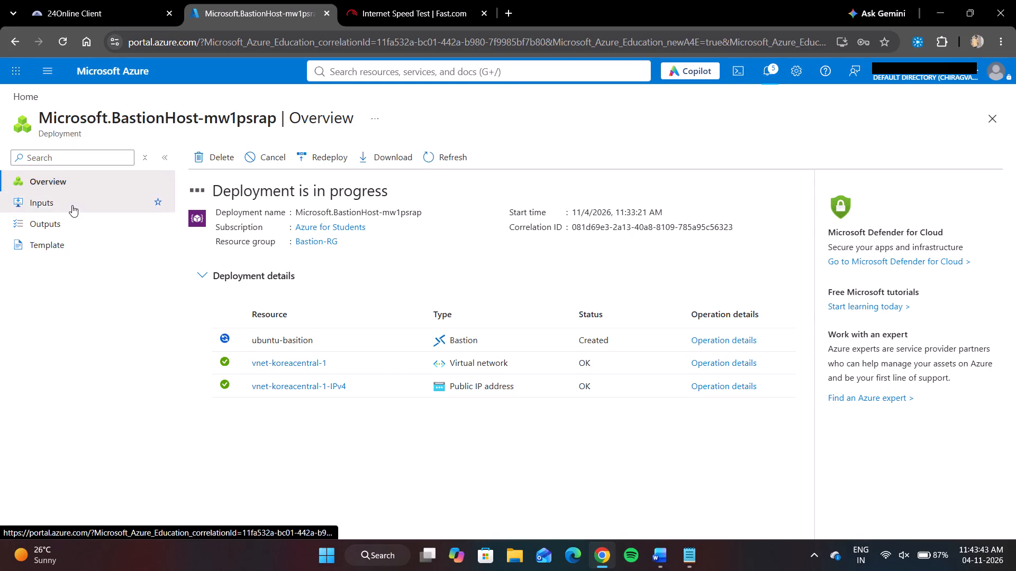
click(83, 180)
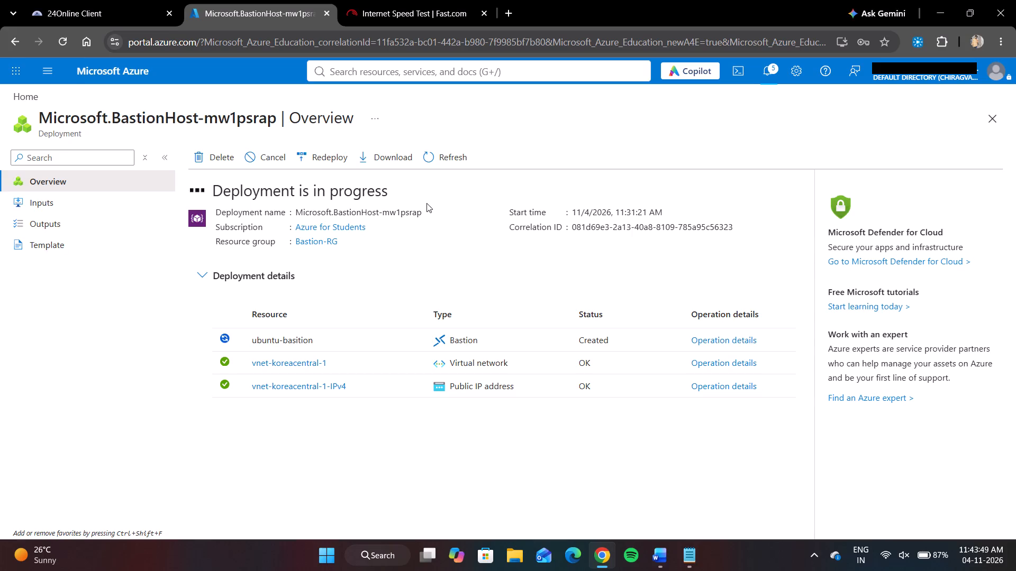
click(447, 155)
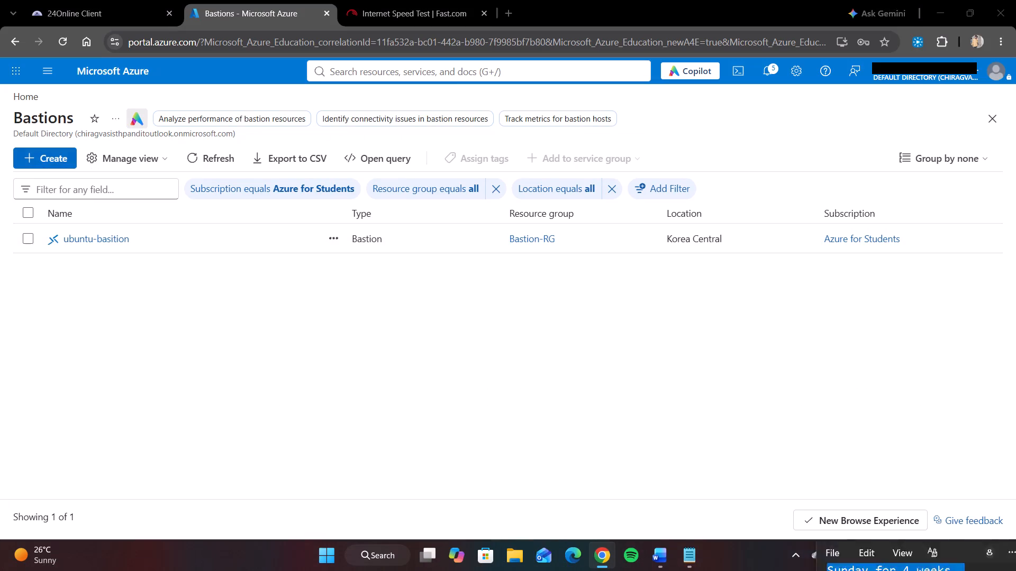
Switch to the Word document, close the Notepad window, and paste the Bastions screenshot below the existing one, followed by a new line.
click(691, 551)
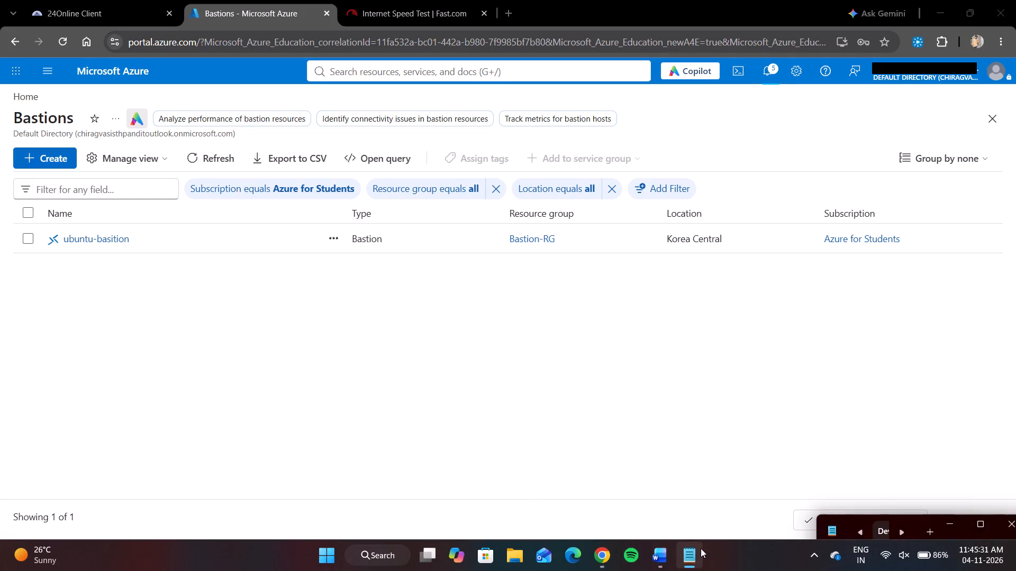
click(686, 556)
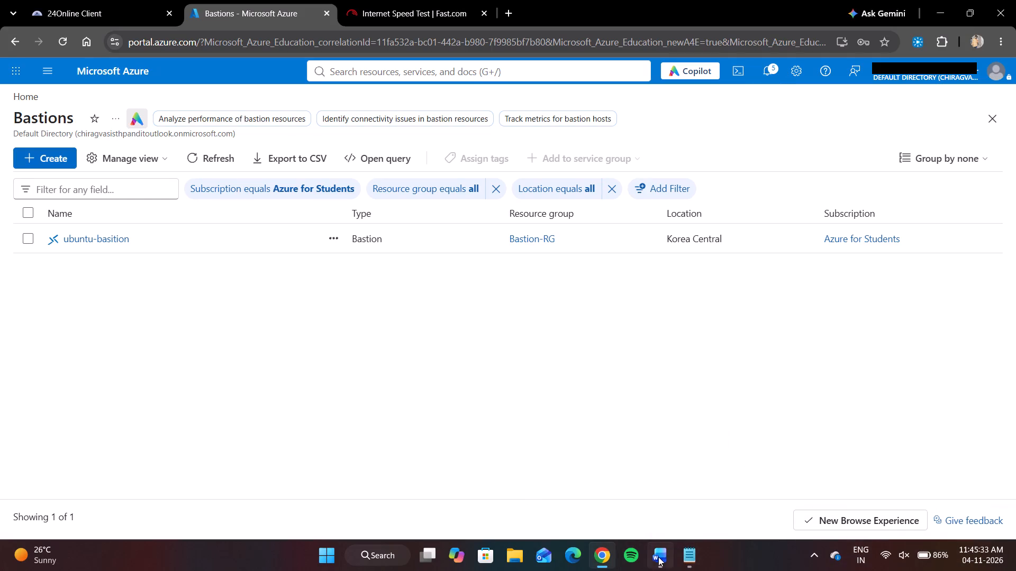
click(658, 557)
scroll(498, 465, up, 1)
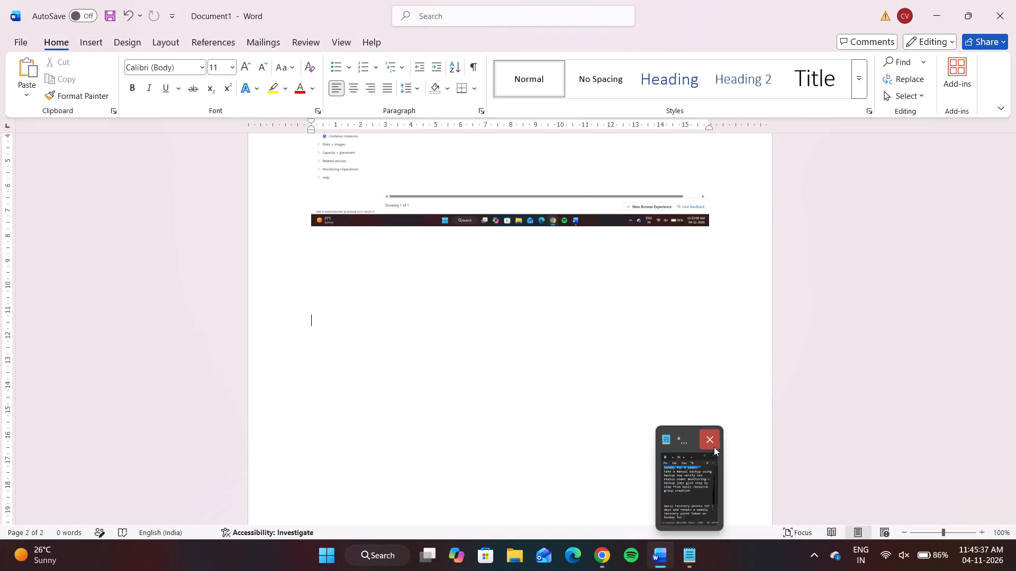
click(713, 445)
key(ctrl+v)
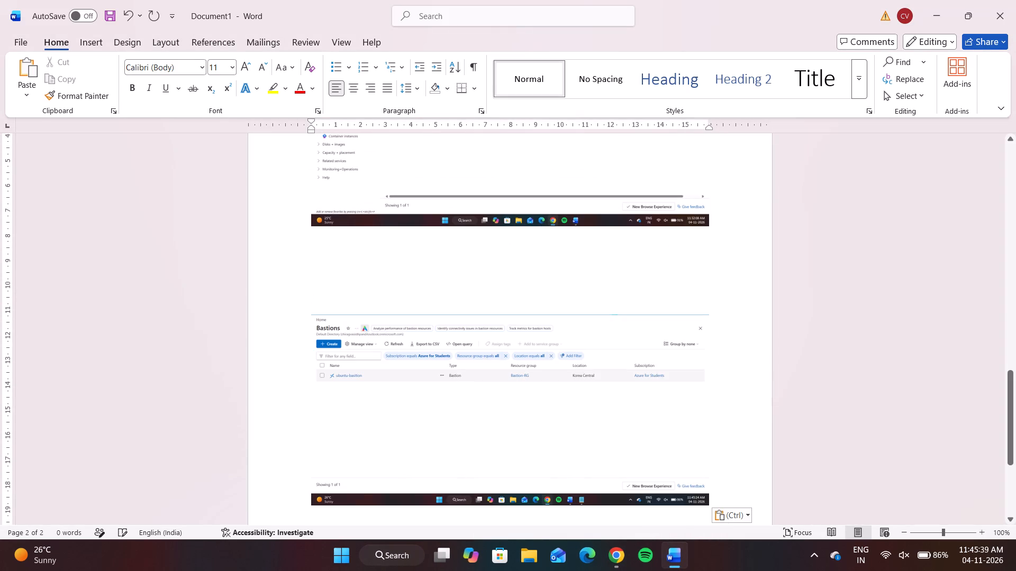
scroll(647, 445, down, 1)
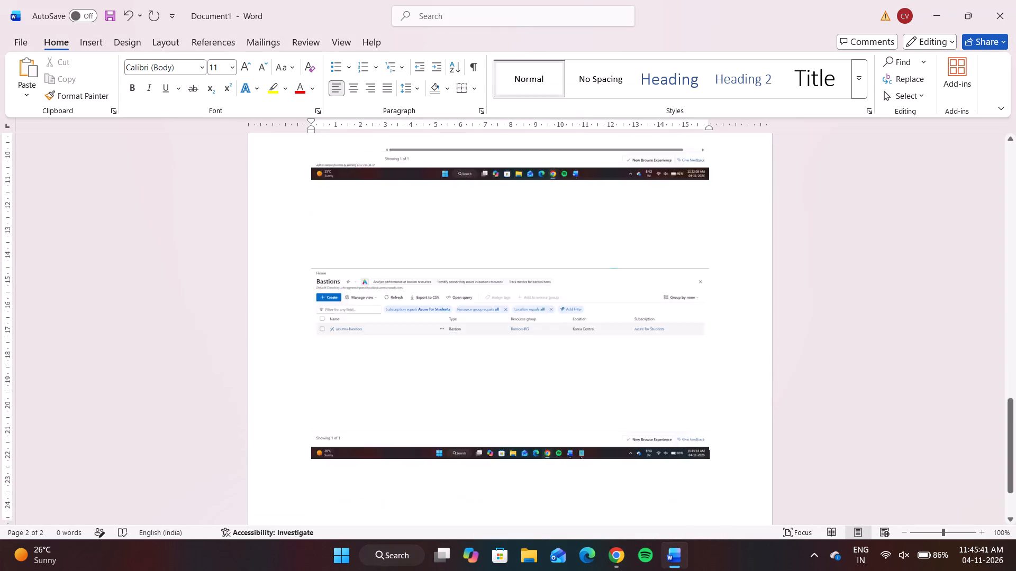
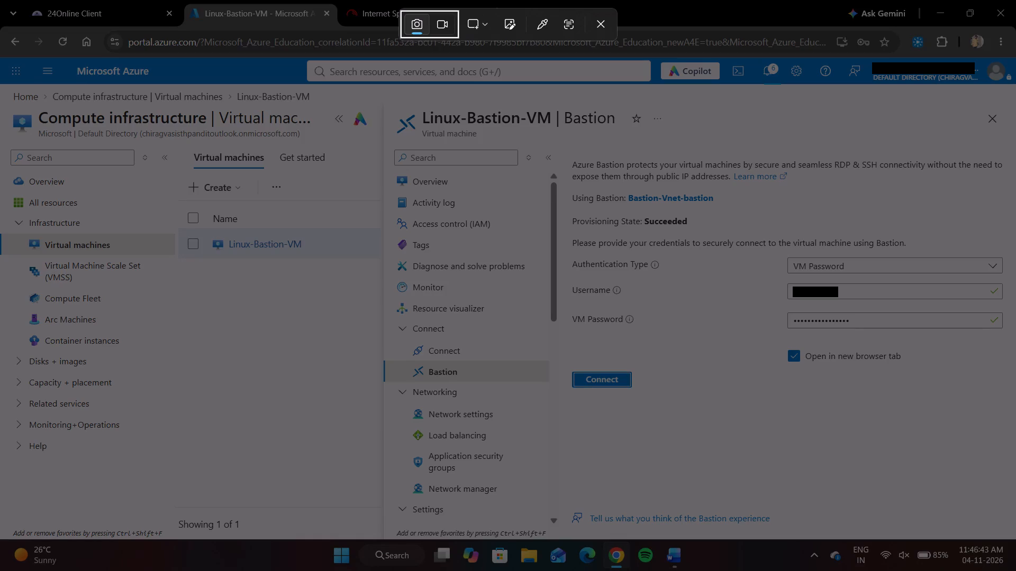
Capture the Linux-Bastion-VM Bastion connection page from below the address bar down to the taskbar, and paste it into the Word document.
drag(0, 57, 1015, 570)
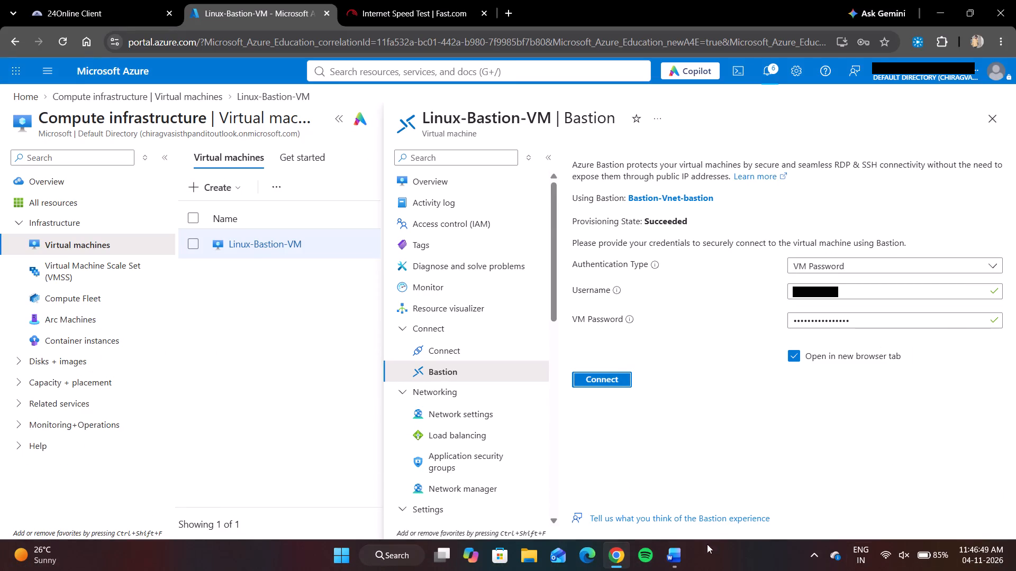
click(671, 555)
key(ctrl+v)
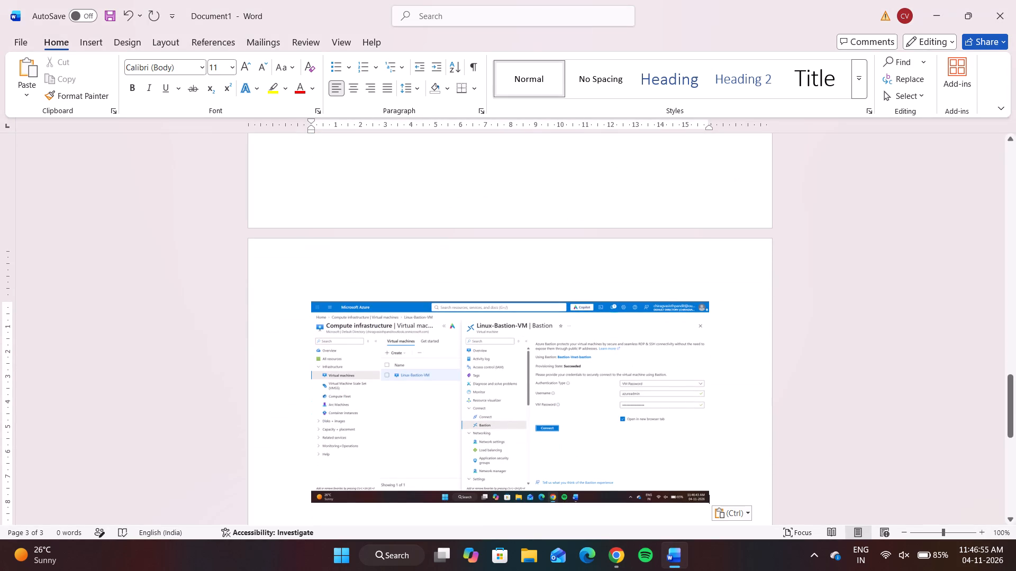
scroll(496, 327, right, 1)
scroll(496, 327, down, 1)
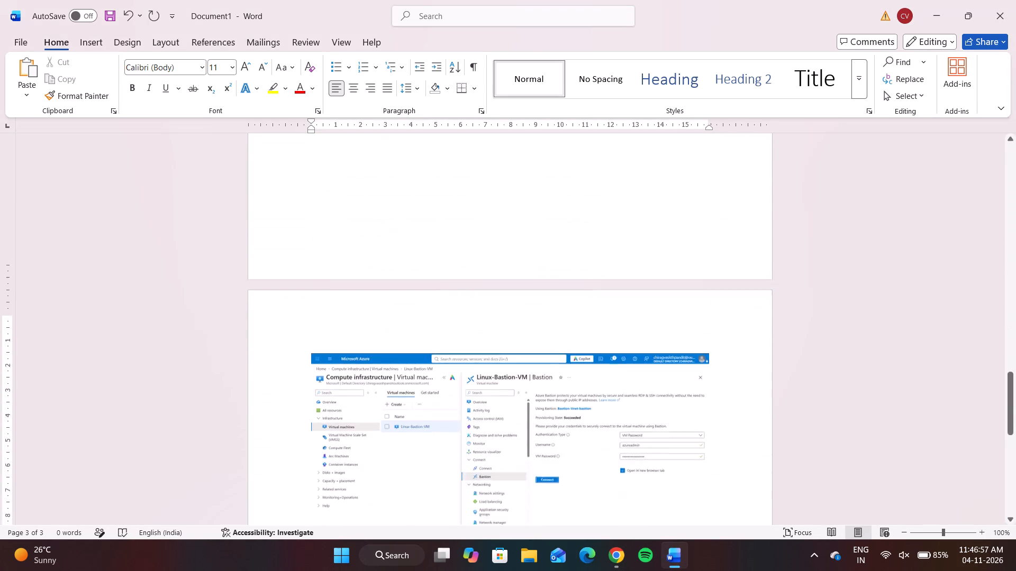
scroll(496, 327, down, 1)
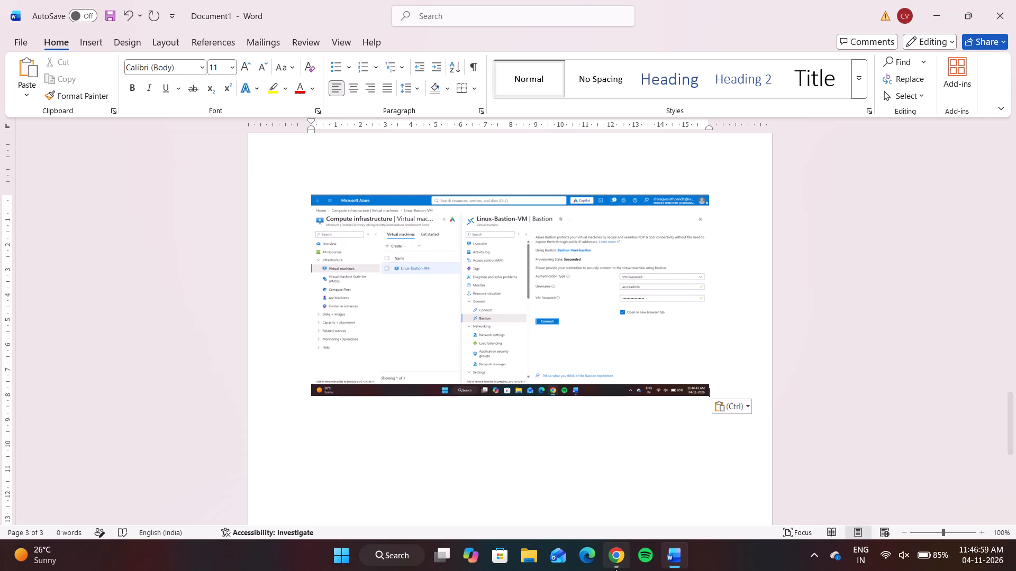
Capture the Linux-Bastion-VM SSH terminal in the browser and paste it into Word below the connection page screenshot, separated by four new lines.
click(607, 561)
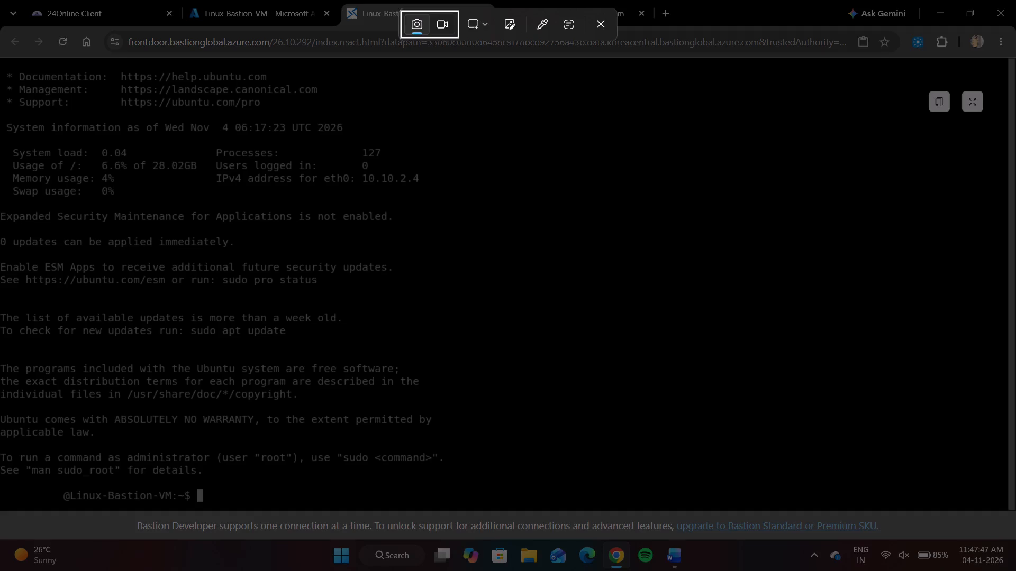
drag(0, 57, 1015, 570)
click(669, 562)
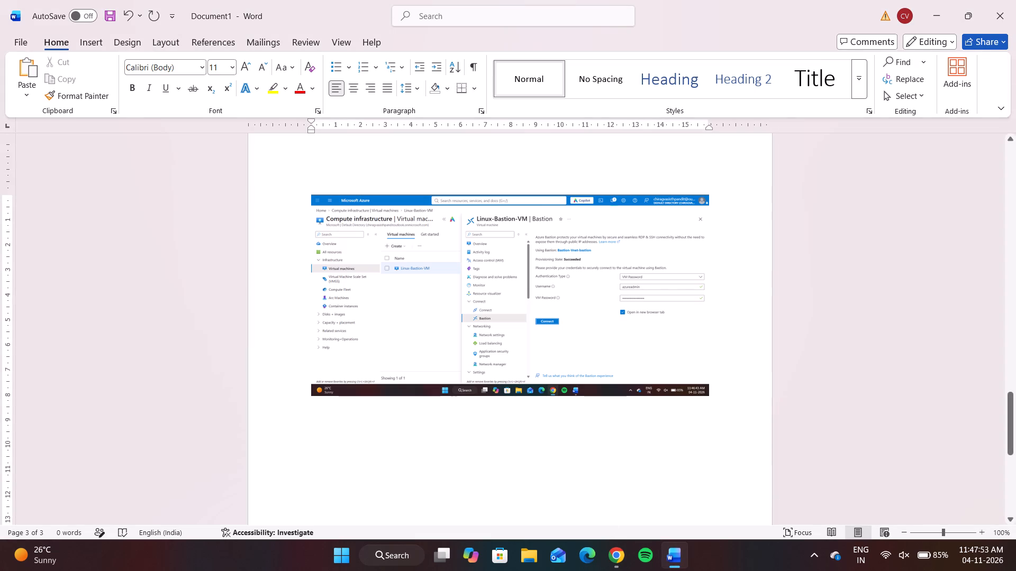
click(539, 478)
click(729, 401)
key(Return)
key(Return)
key(Return)
key(Return)
key(ctrl+v)
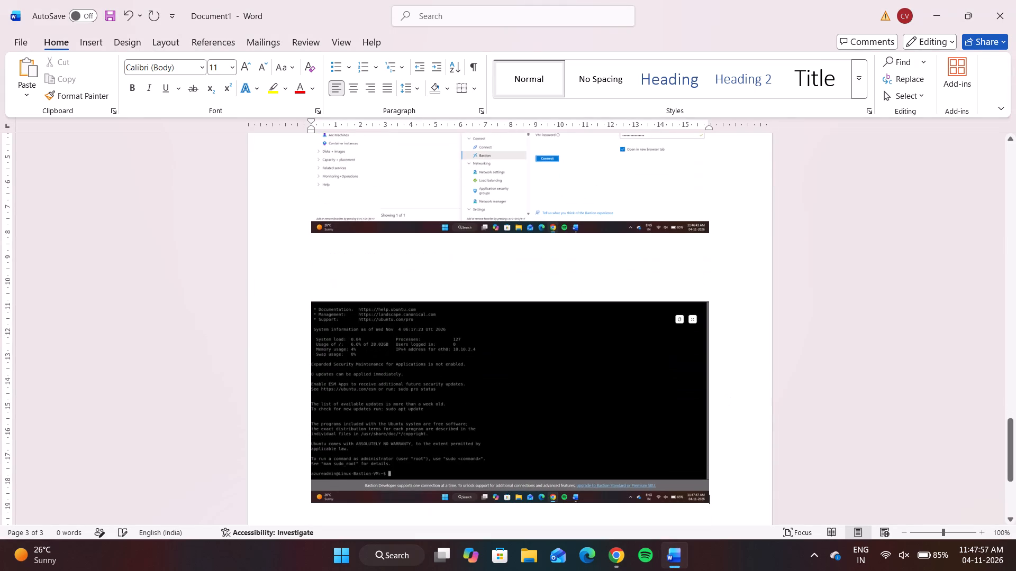
Add five new lines below the terminal screenshot in the Word document.
click(726, 466)
key(Return)
key(Return)
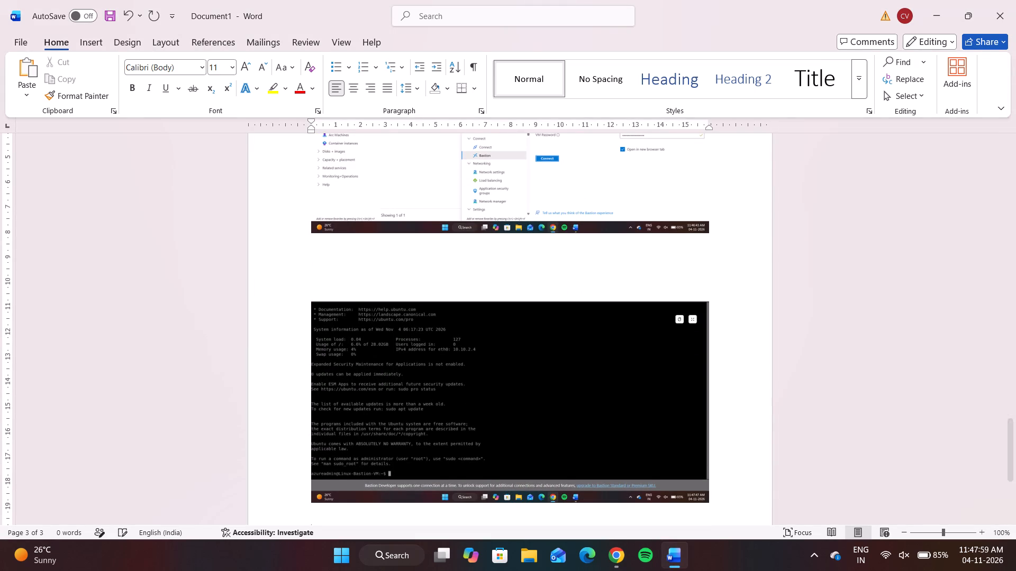
key(Return)
key(Return)
key(Return)
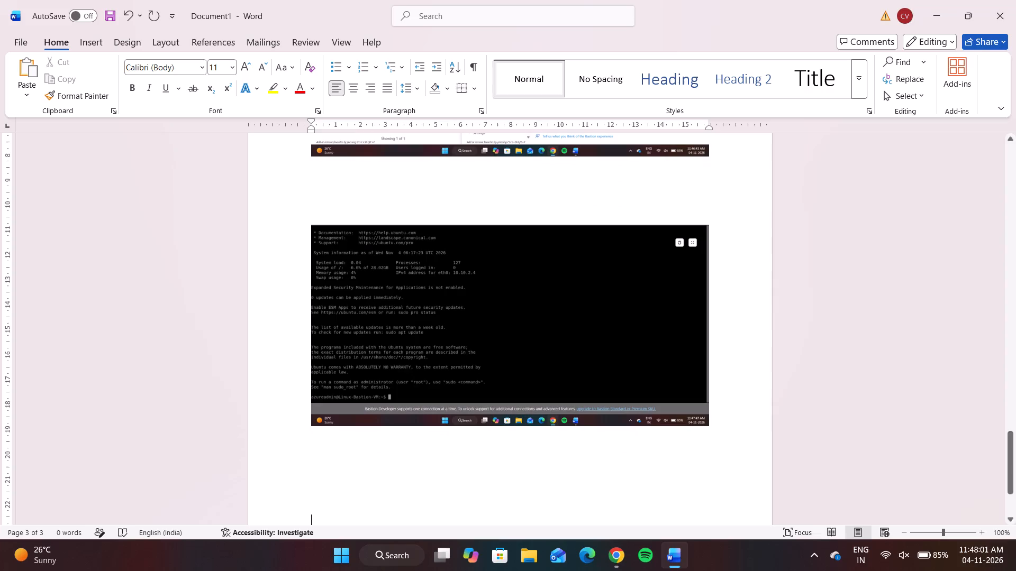
Switch to the ChatGPT guide and review the Step 4 SSH commands and the Step 5 Recovery Services Vault instructions.
click(614, 556)
click(268, 0)
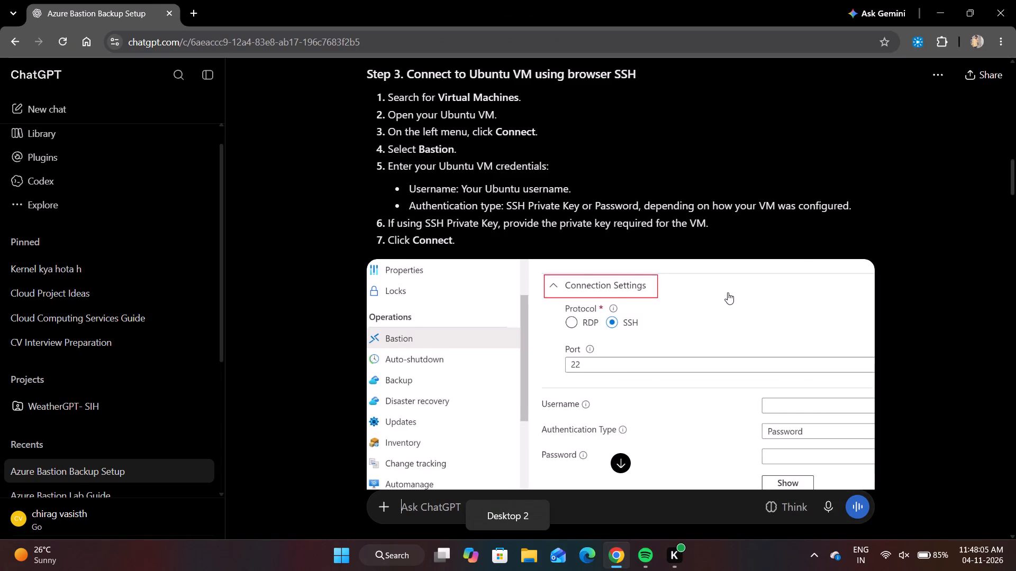
scroll(728, 292, down, 2)
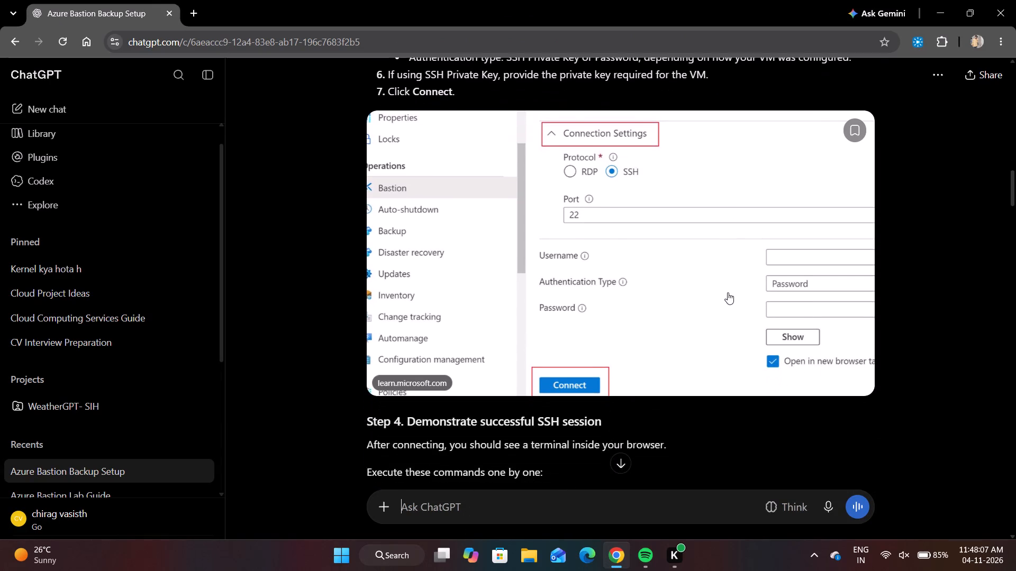
scroll(728, 292, down, 4)
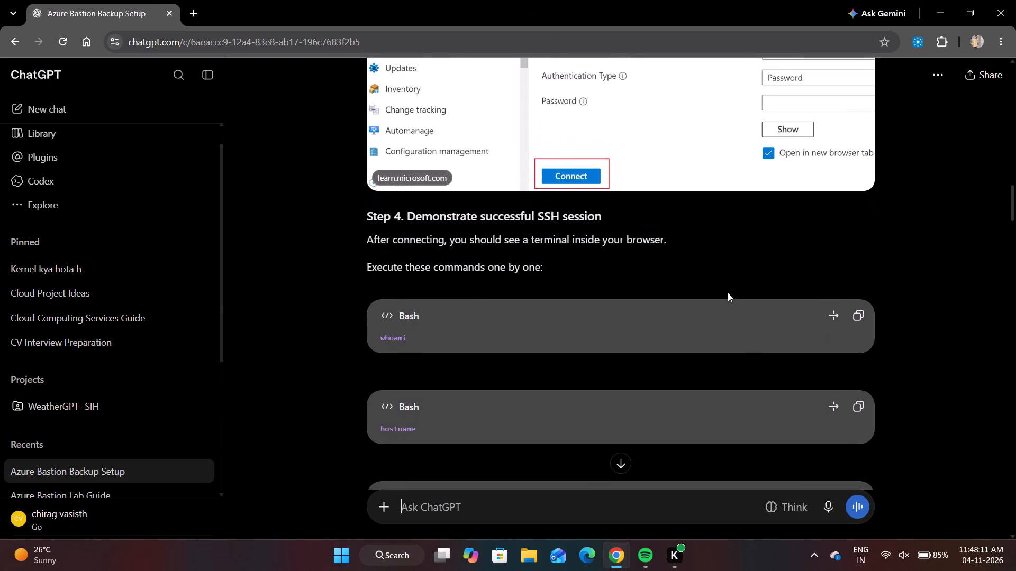
scroll(728, 292, down, 1)
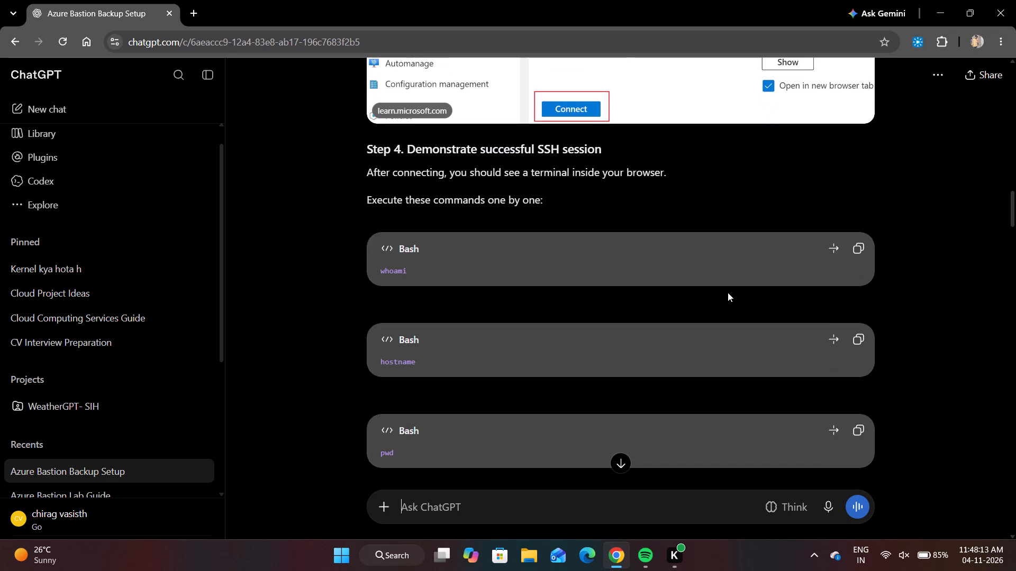
scroll(728, 292, down, 3)
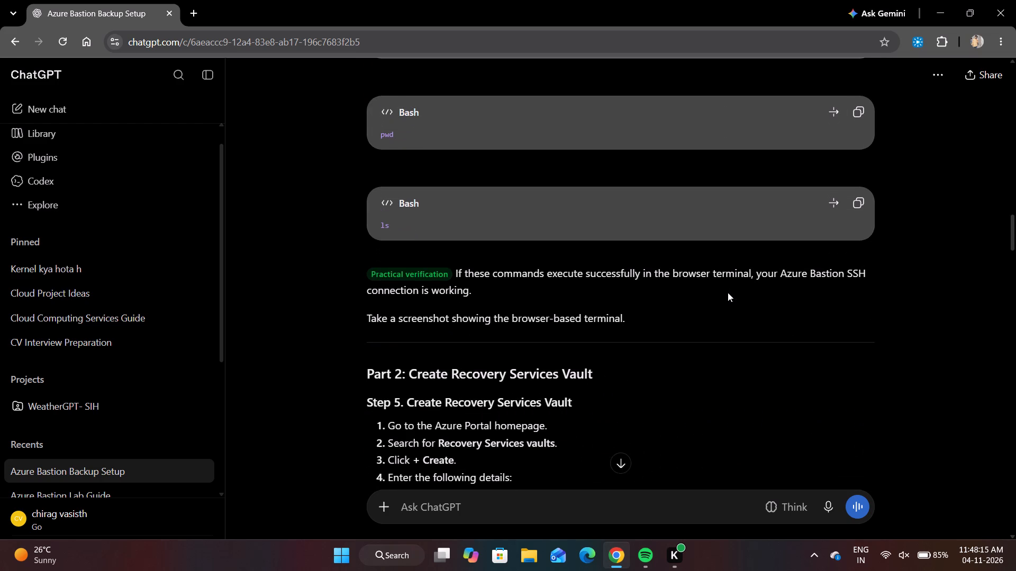
scroll(728, 292, down, 1)
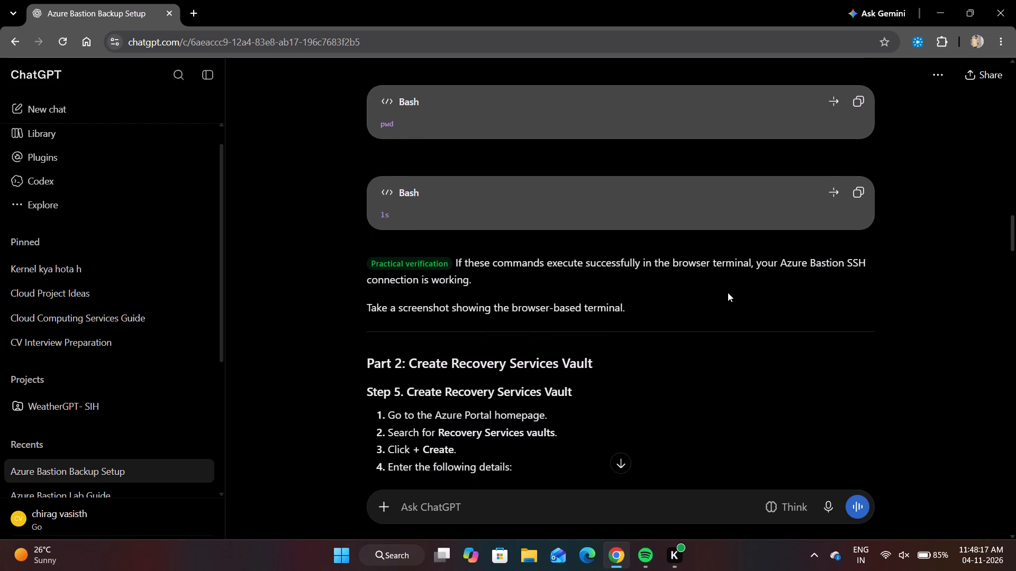
scroll(728, 292, down, 4)
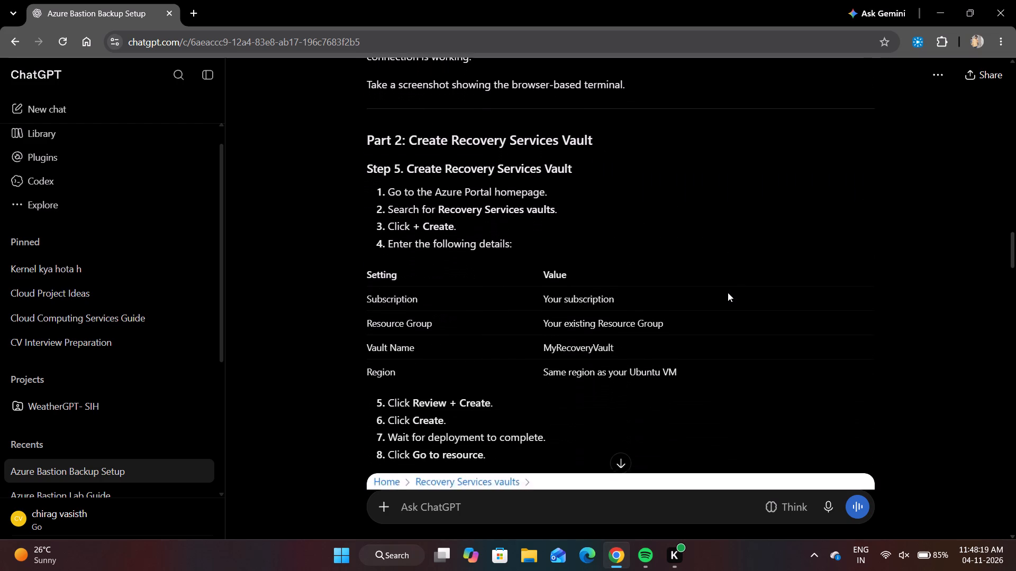
scroll(728, 292, down, 2)
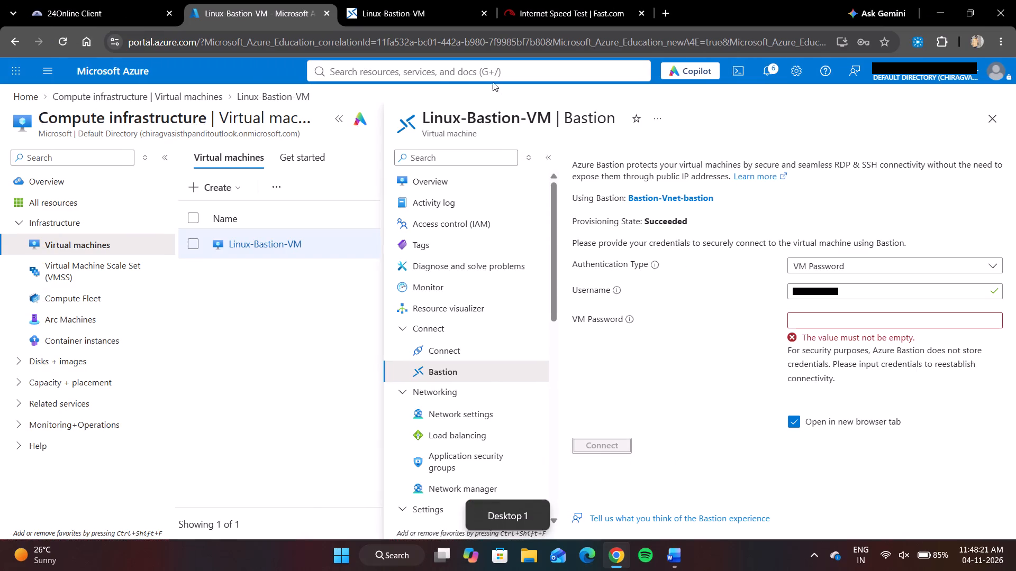
In the Azure portal, search for "recovery", open Recovery Services vaults and start creating a new vault.
click(488, 71)
text(recovery)
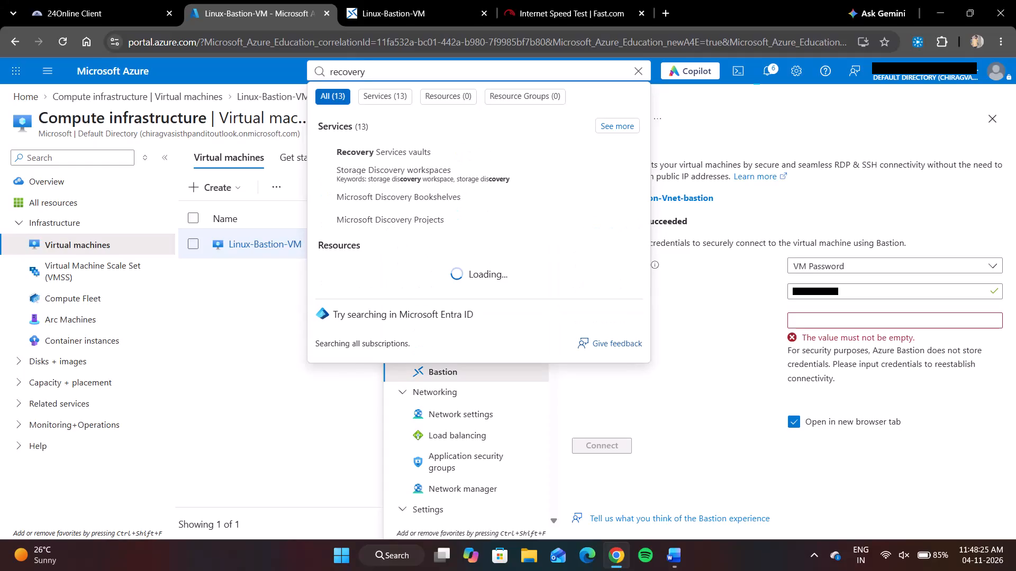
click(388, 147)
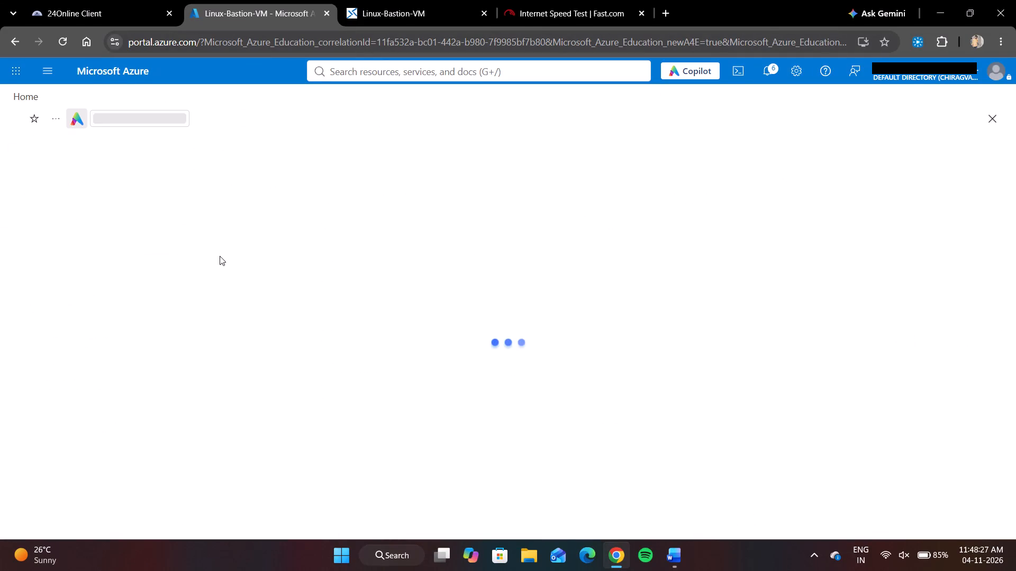
click(61, 155)
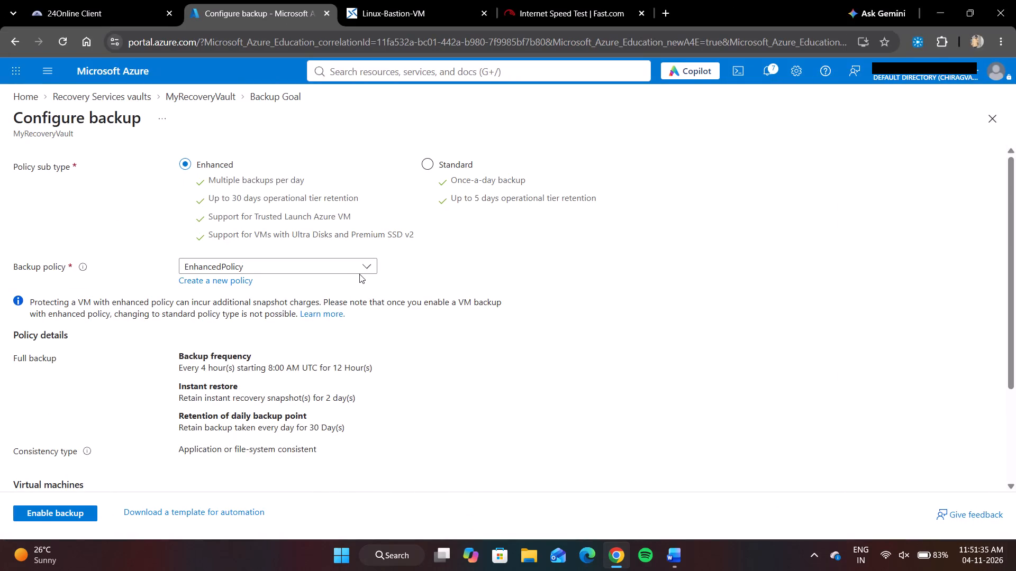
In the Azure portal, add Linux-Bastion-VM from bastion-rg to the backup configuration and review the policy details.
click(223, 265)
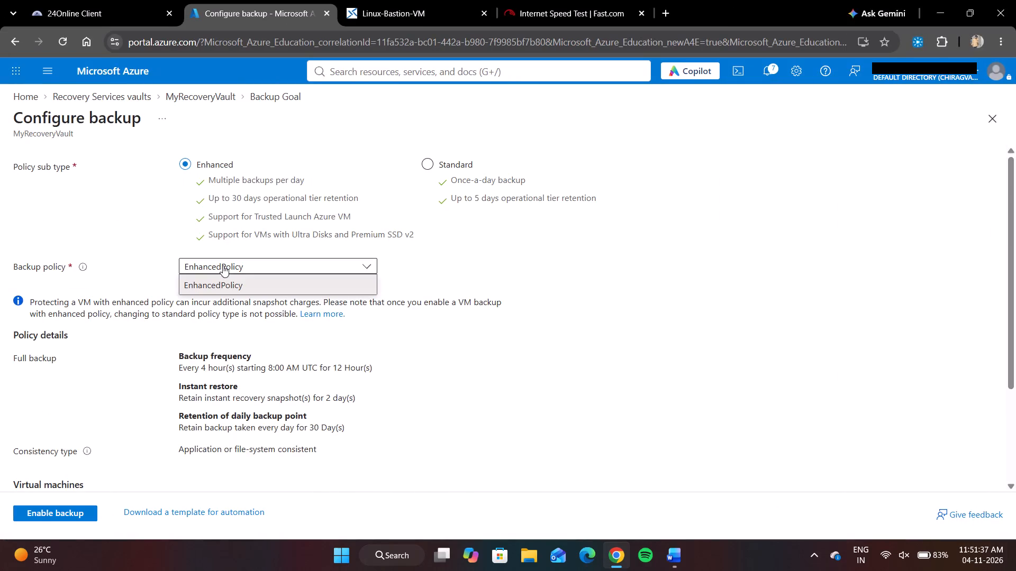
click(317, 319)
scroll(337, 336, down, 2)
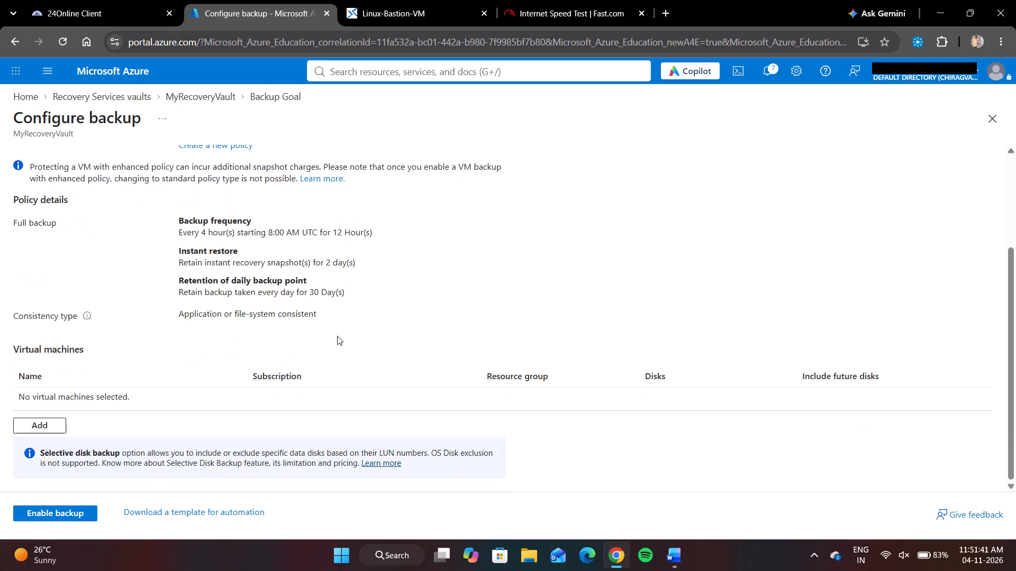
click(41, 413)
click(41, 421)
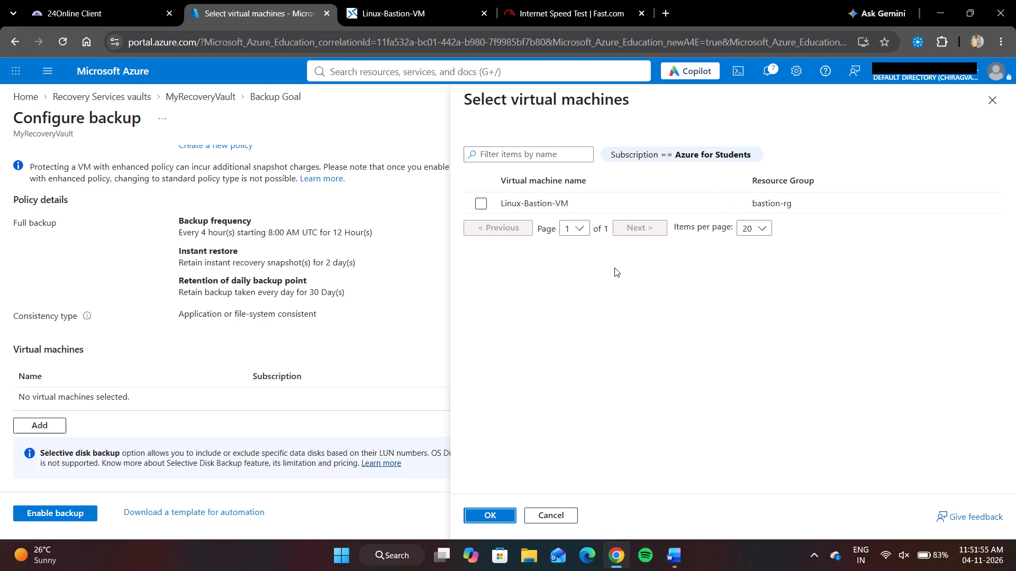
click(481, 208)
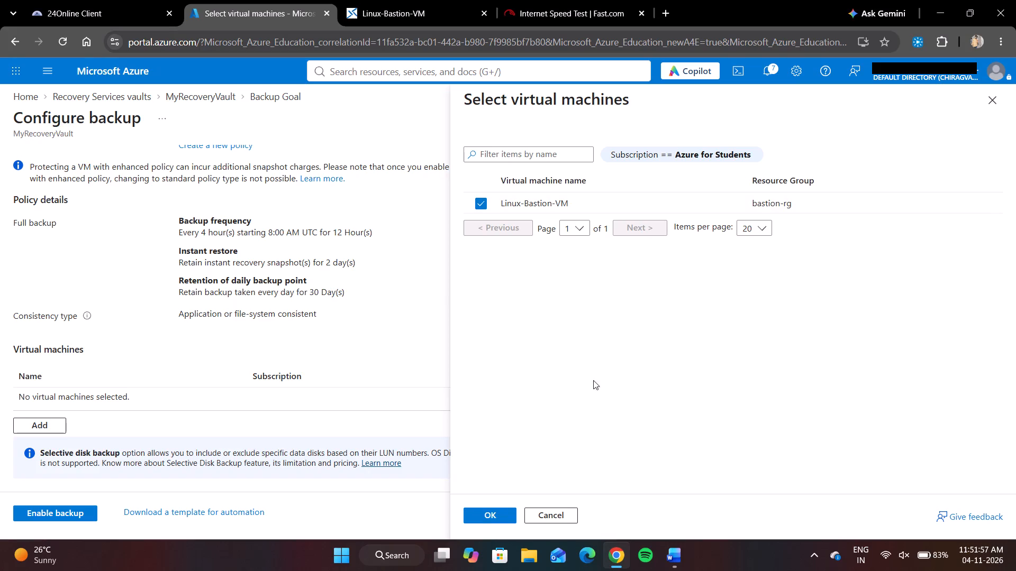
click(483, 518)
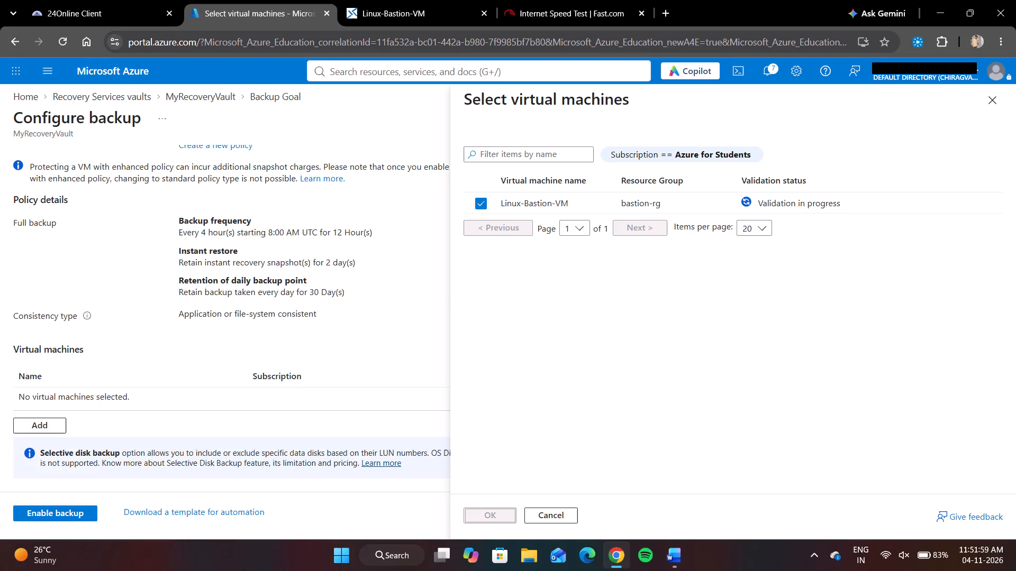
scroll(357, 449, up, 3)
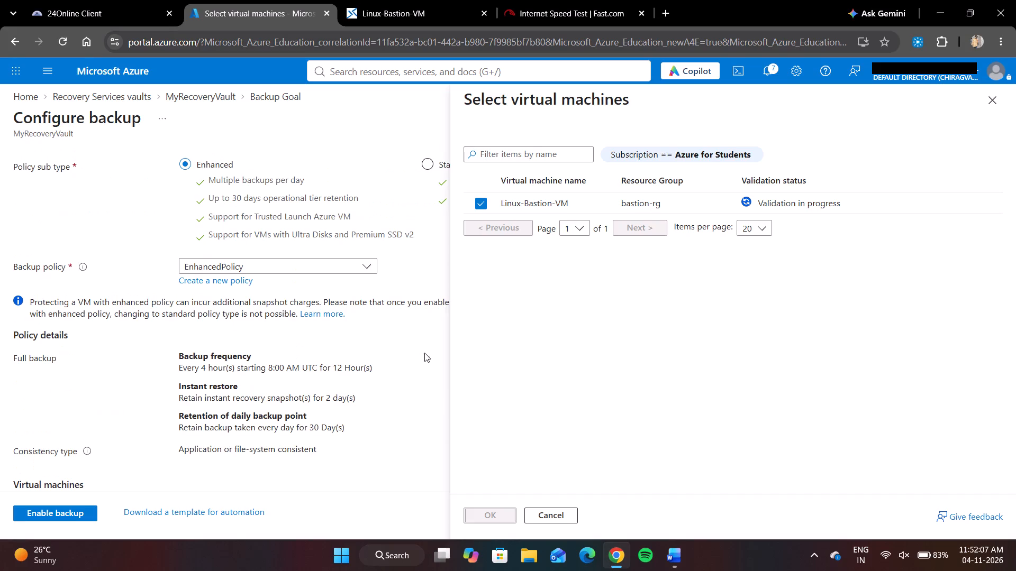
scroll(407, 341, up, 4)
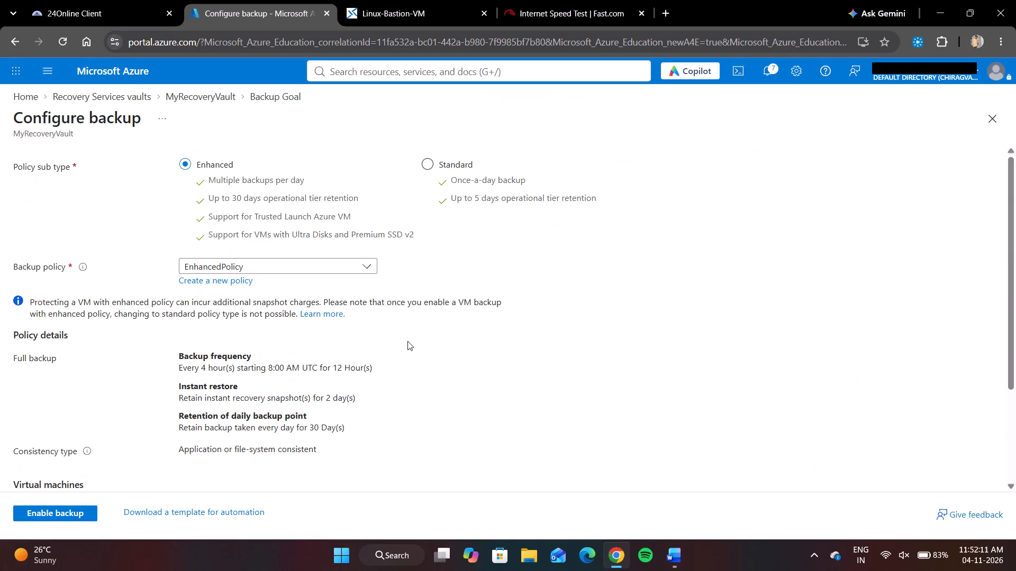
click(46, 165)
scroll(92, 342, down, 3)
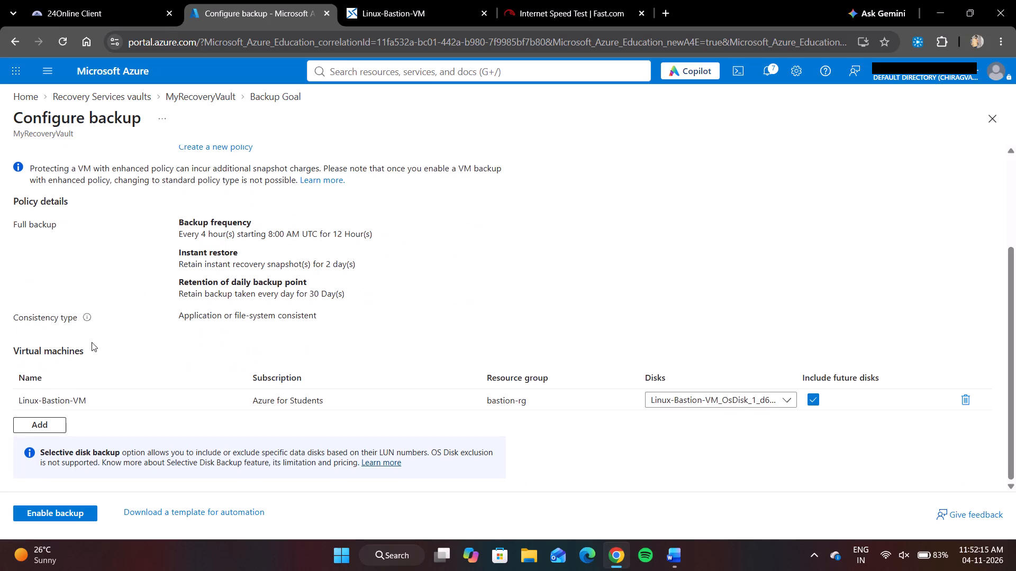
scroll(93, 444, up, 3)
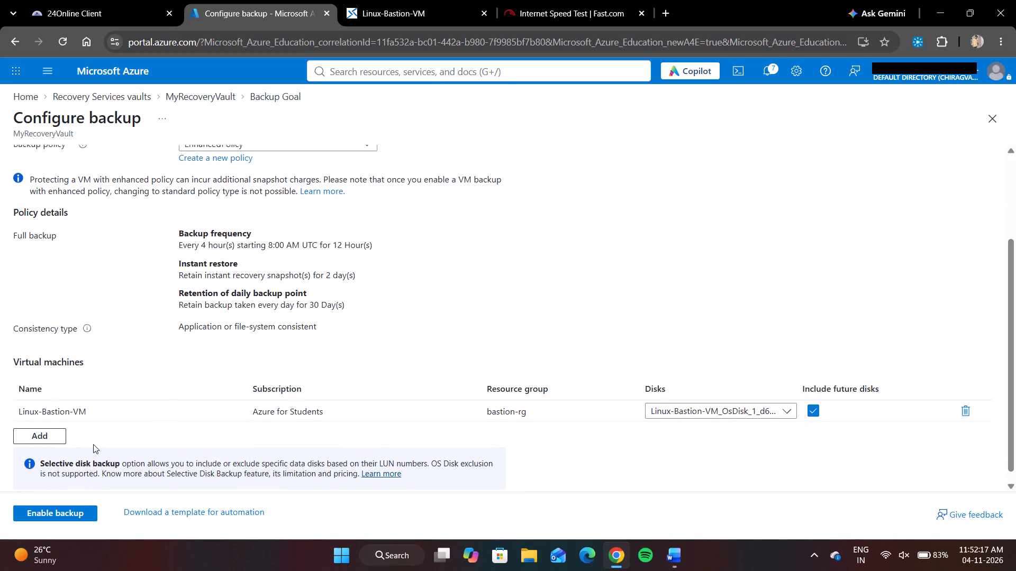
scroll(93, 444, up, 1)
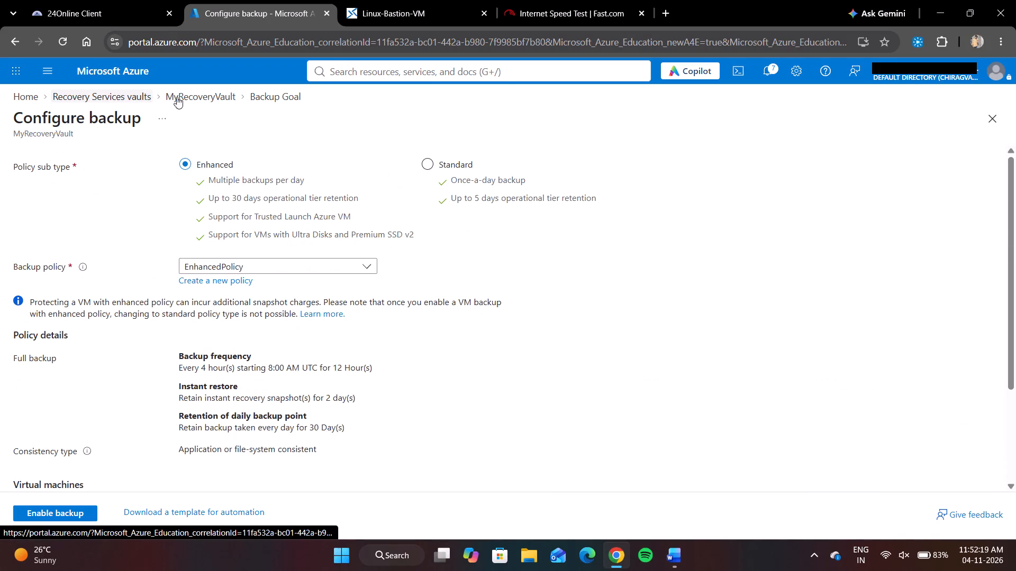
Reopen MyRecoveryVault from the Recovery Services vaults list and restart its backup configuration with Azure as workload location and Virtual machine as backup type.
click(251, 94)
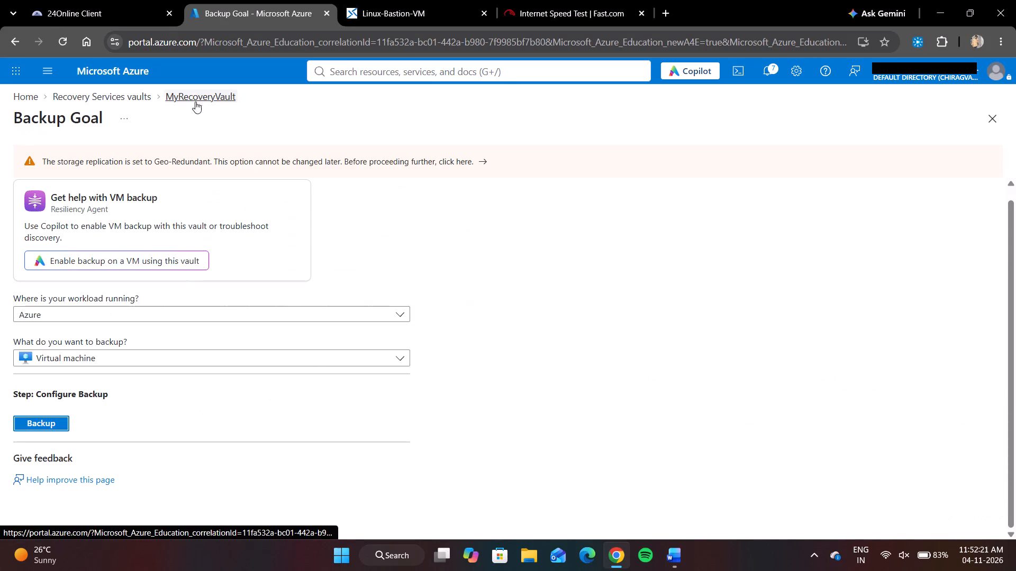
scroll(179, 222, down, 1)
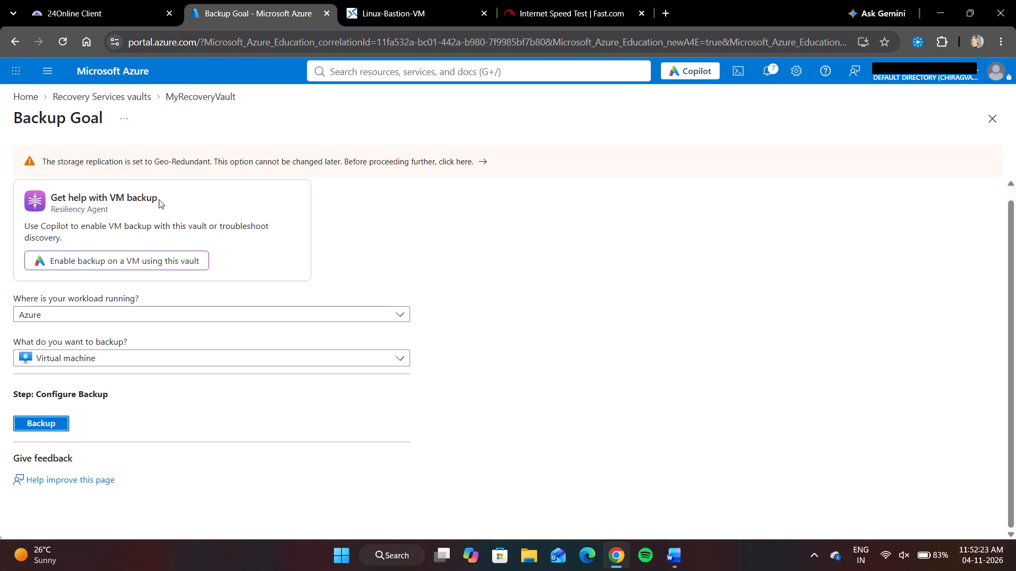
click(130, 93)
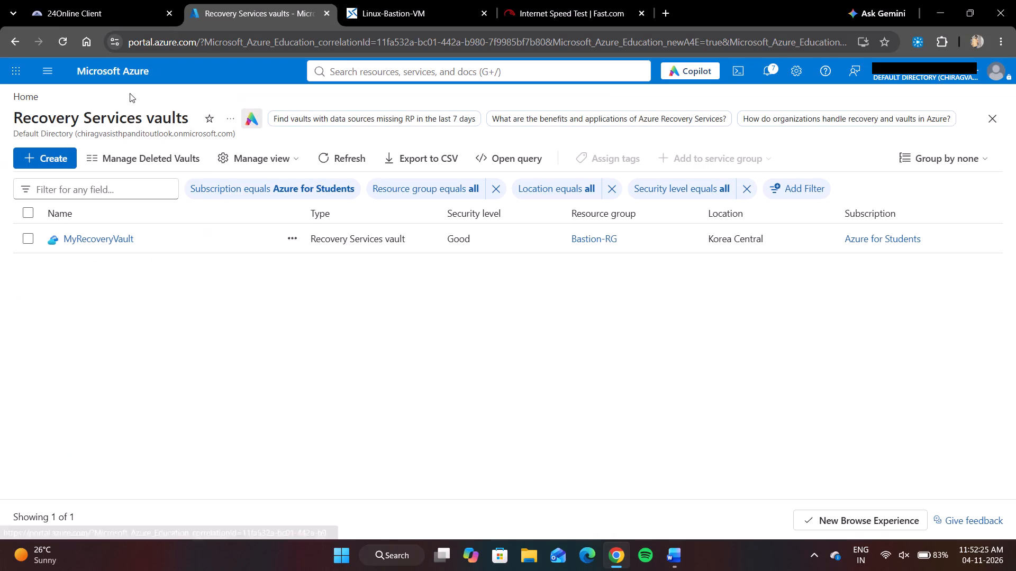
click(96, 232)
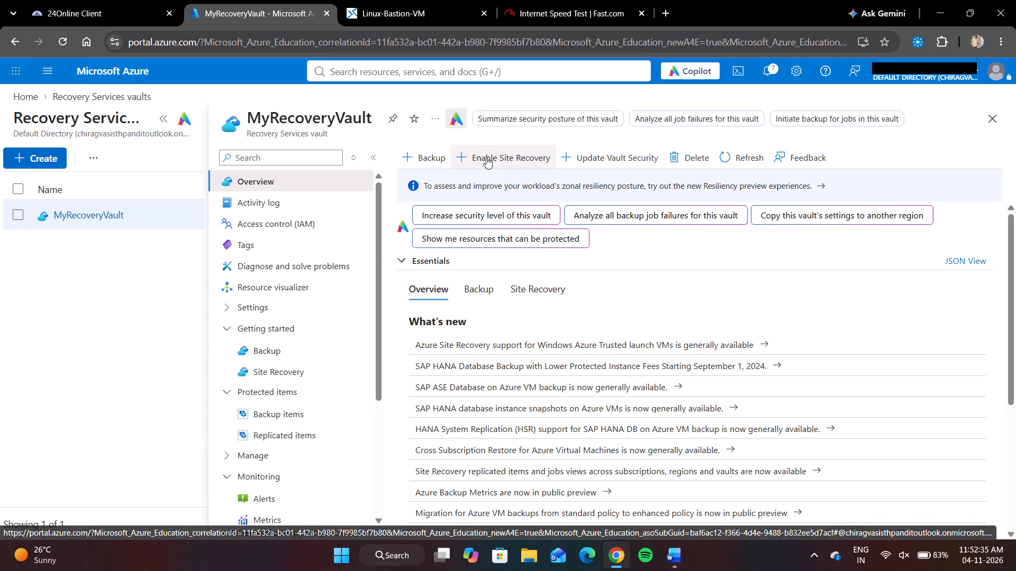
click(426, 157)
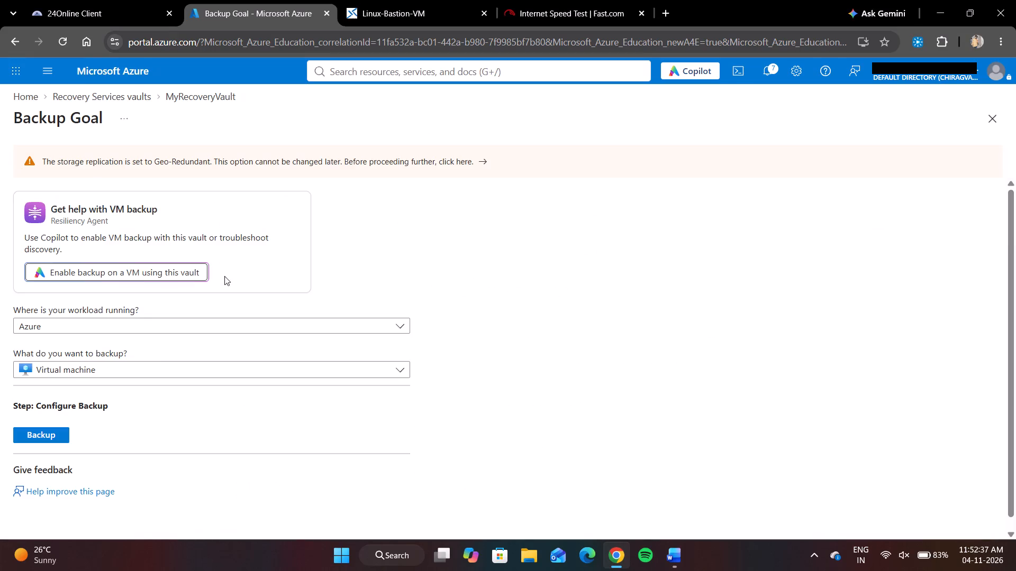
click(137, 326)
click(234, 516)
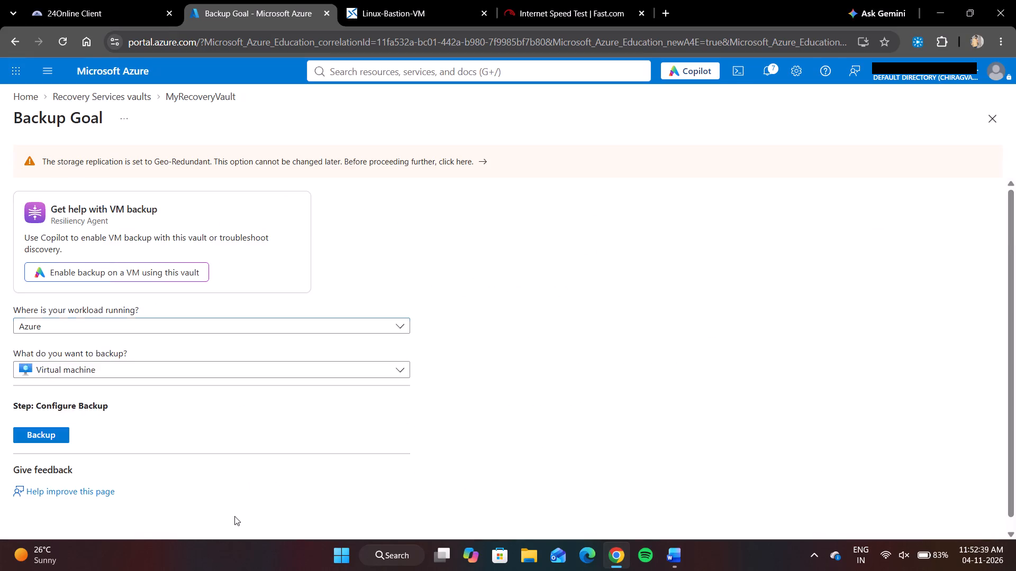
click(141, 366)
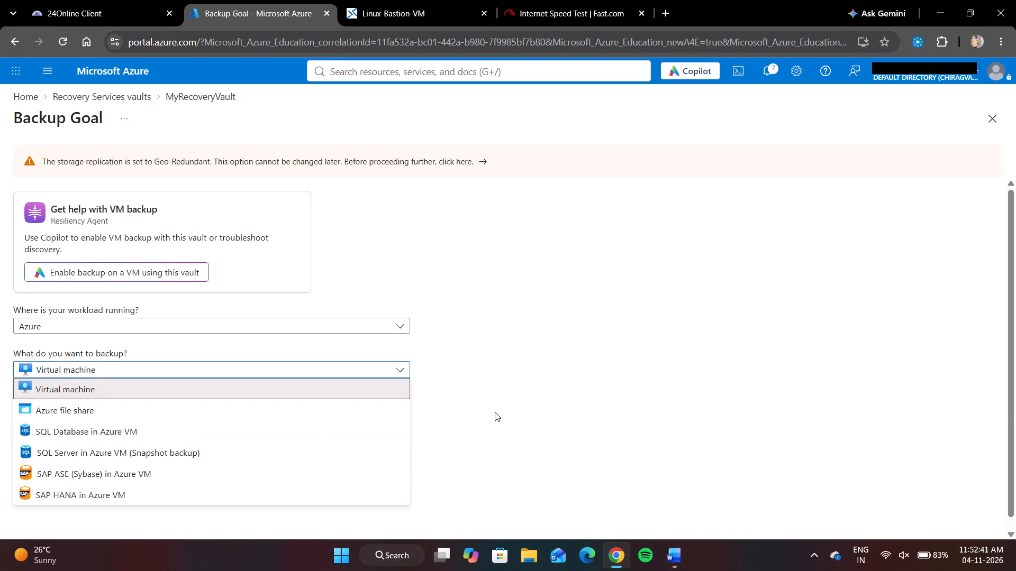
click(495, 412)
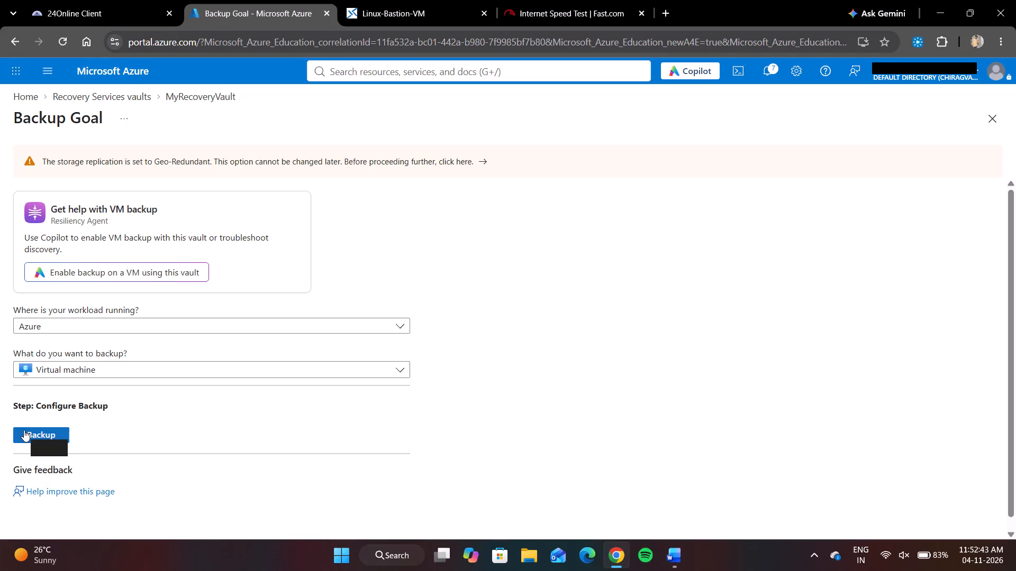
click(24, 430)
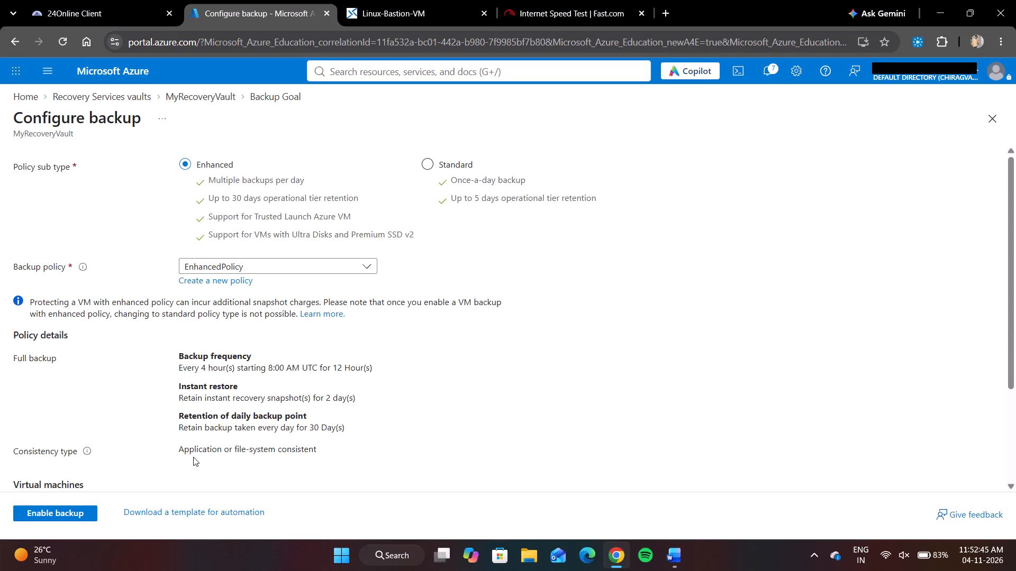
Start creating a new Enhanced backup policy and clear its default policy name.
click(231, 280)
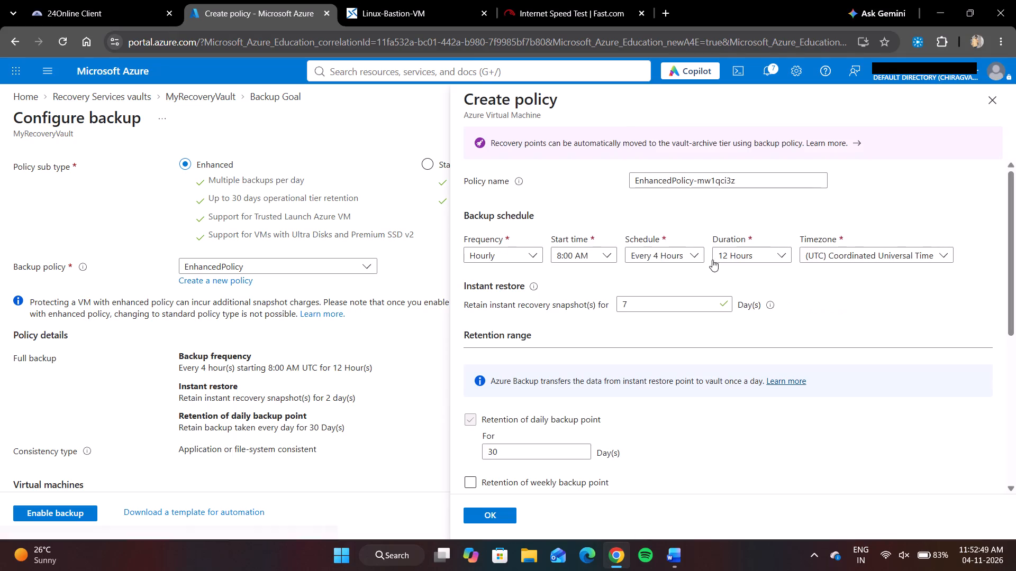
click(751, 176)
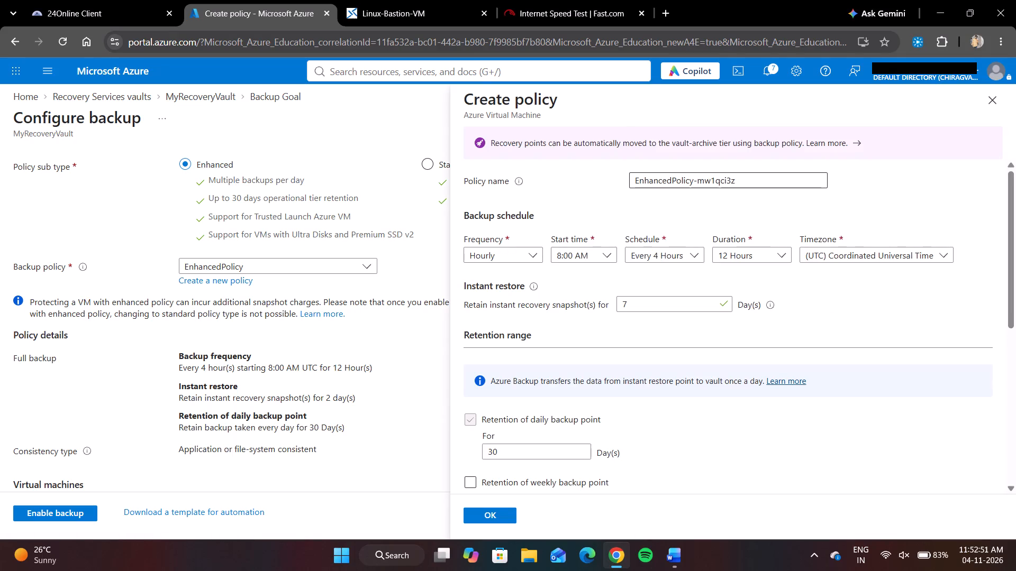
key(ctrl+a)
key(BackSpace)
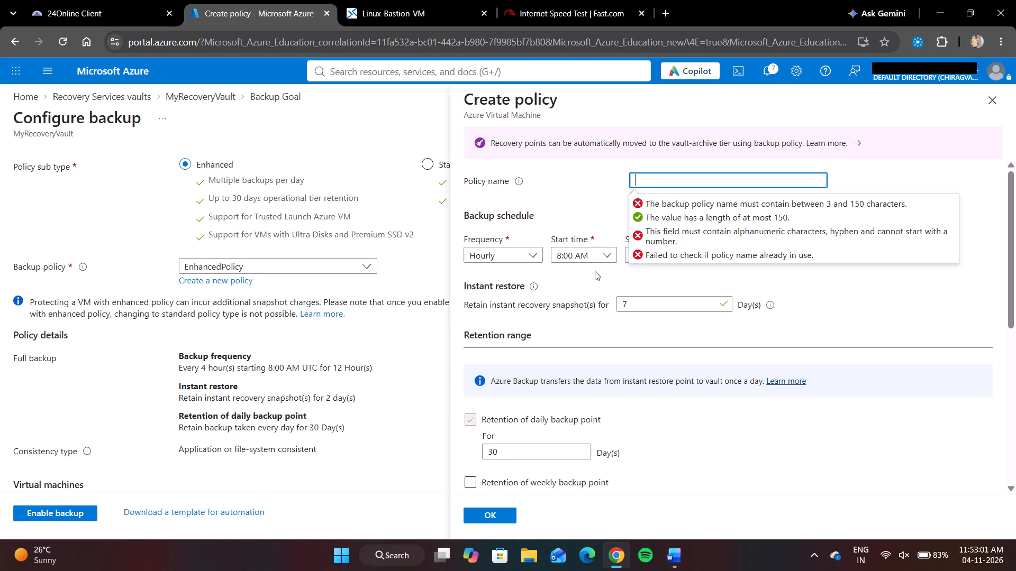
Set the new policy's backup schedule to Daily at 8:00 PM.
click(528, 257)
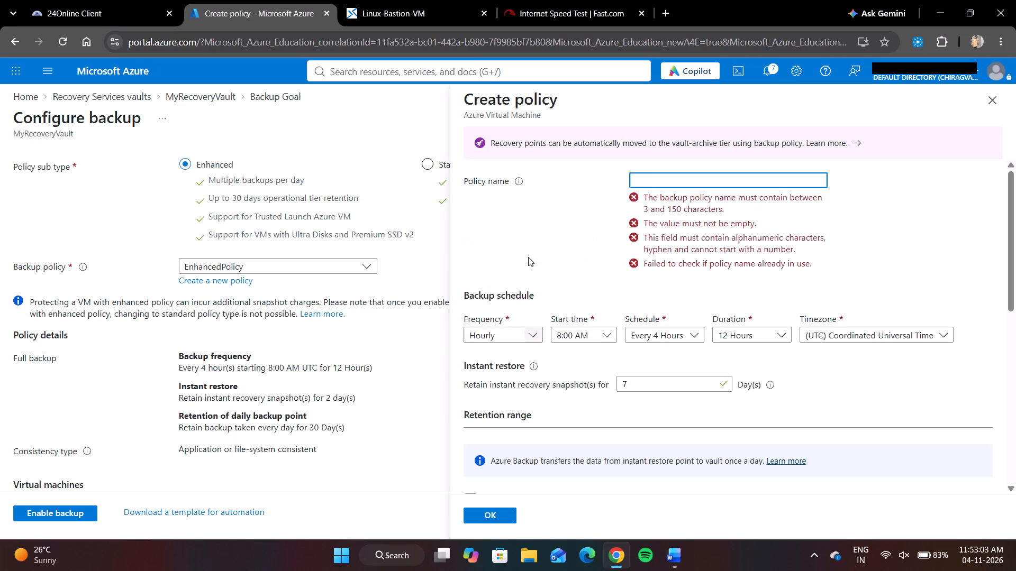
click(510, 339)
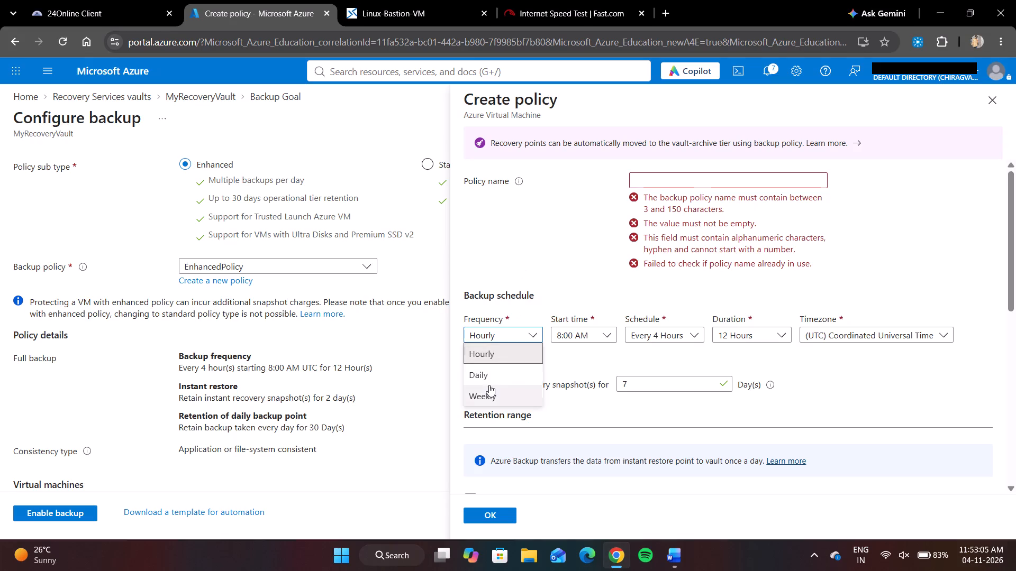
click(489, 385)
drag(524, 321, 522, 336)
click(522, 336)
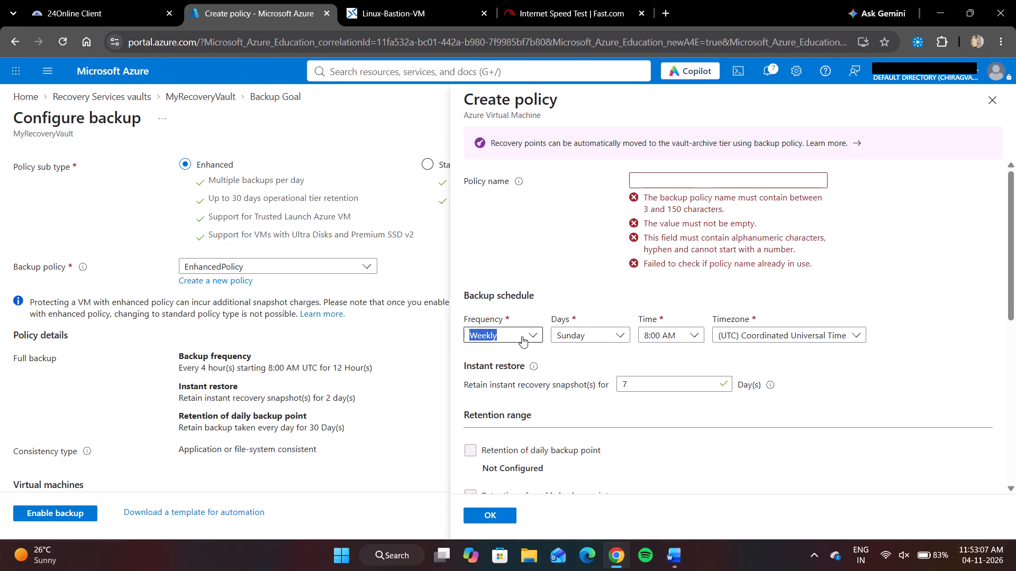
click(516, 337)
click(503, 363)
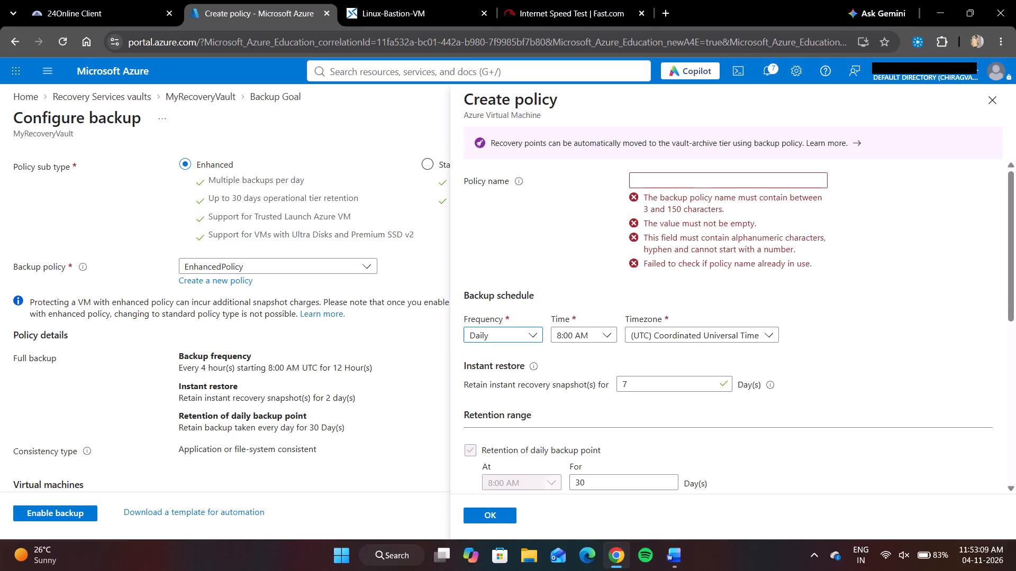
click(579, 329)
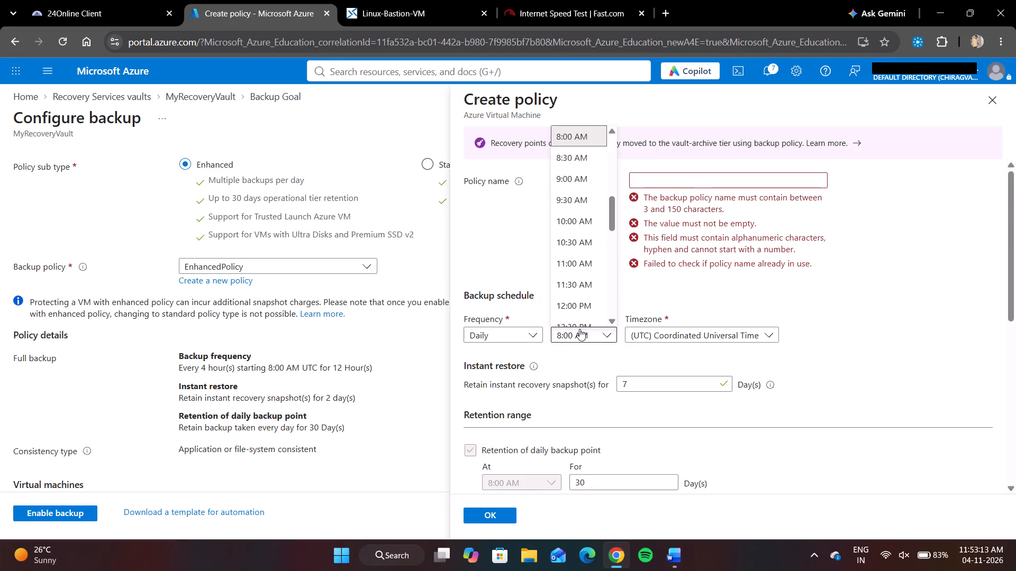
scroll(579, 281, down, 1)
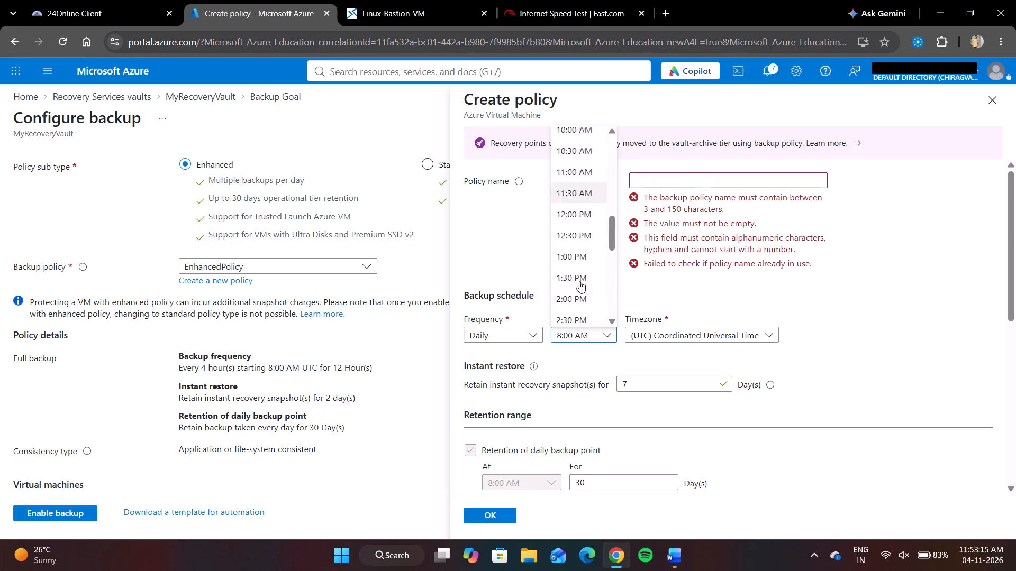
scroll(579, 281, down, 3)
click(584, 234)
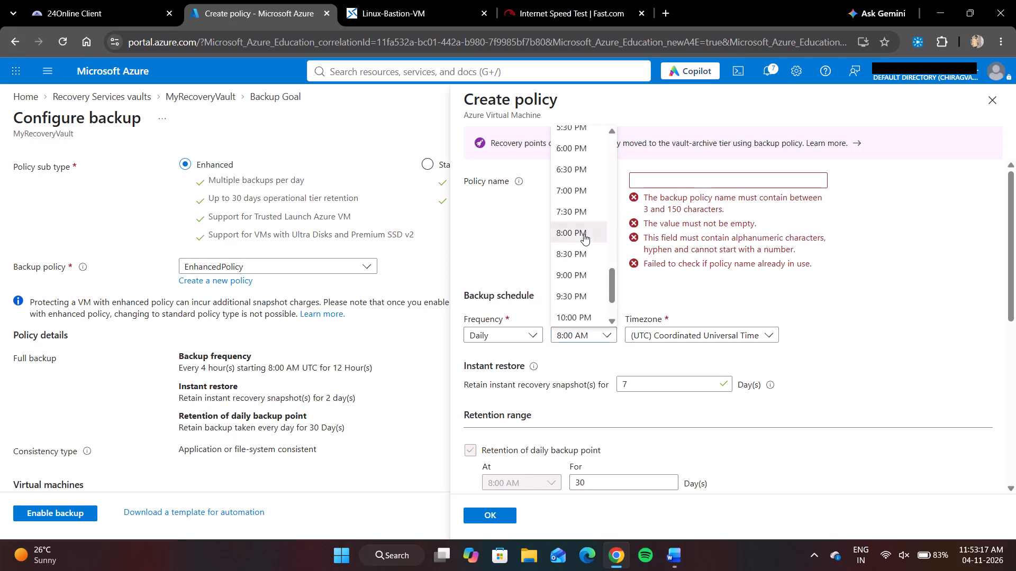
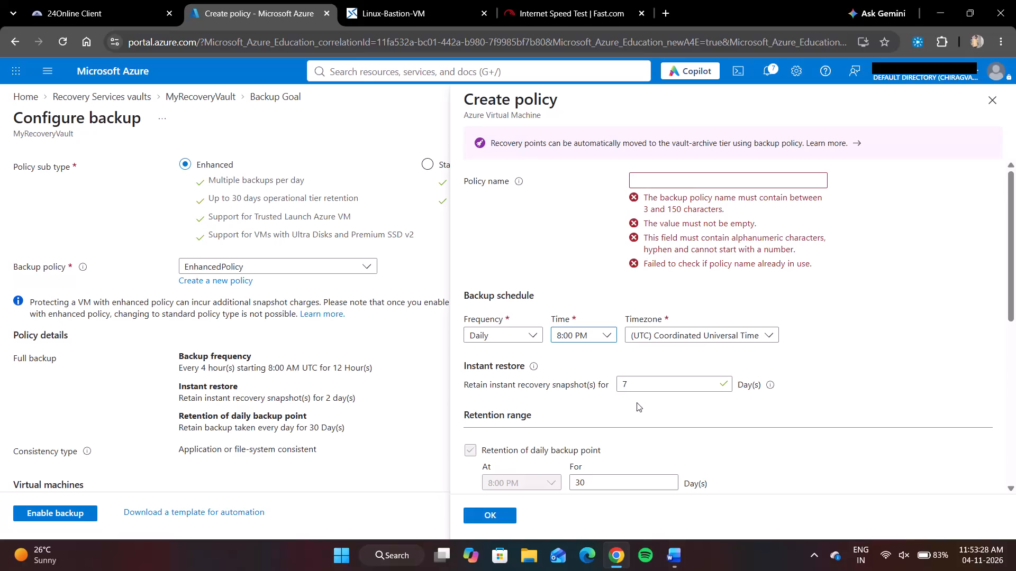
Look through the new Enhanced policy's schedule, instant restore, retention, tiering and consistency settings.
scroll(637, 402, right, 1)
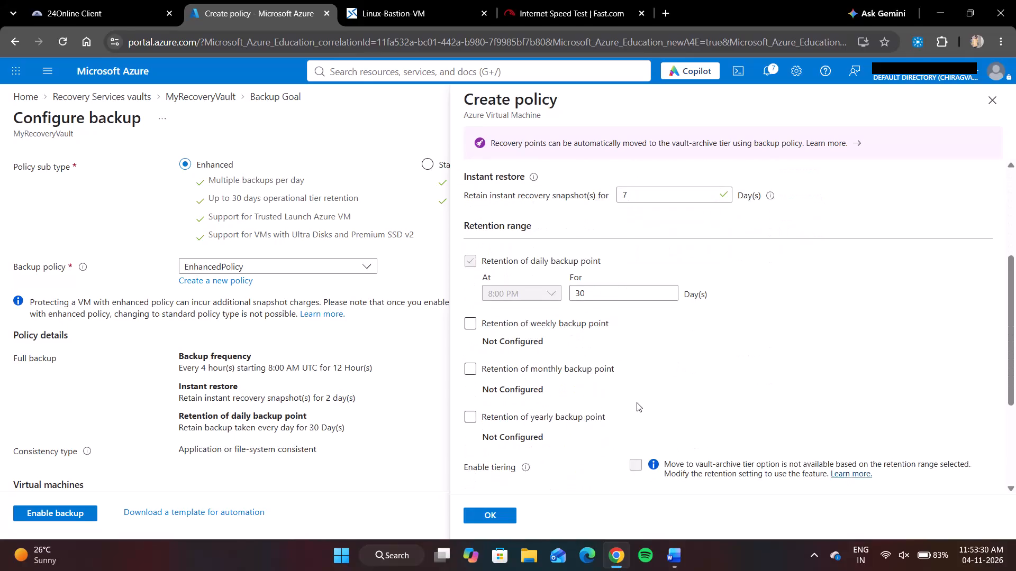
scroll(637, 402, right, 1)
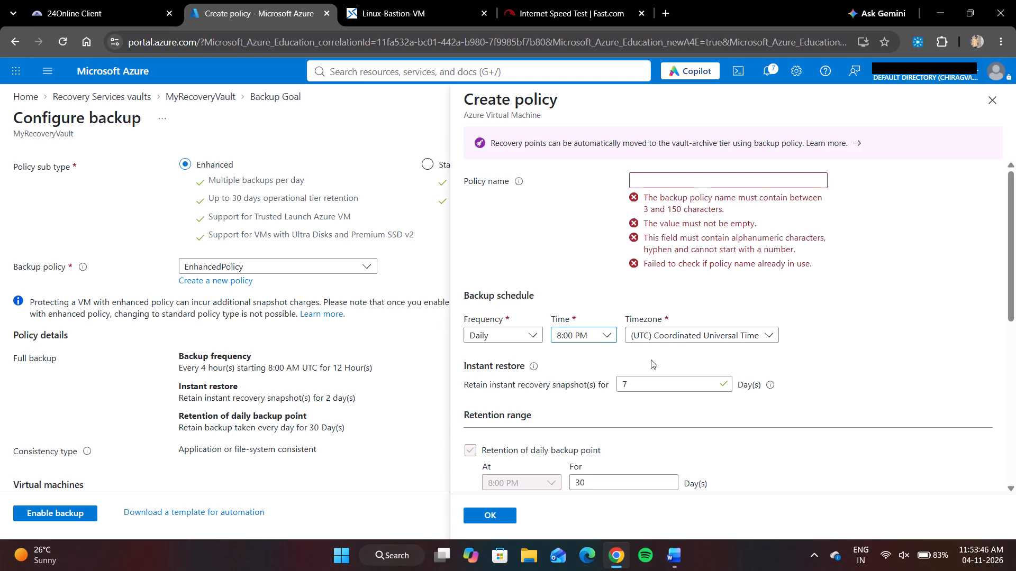
scroll(531, 404, down, 1)
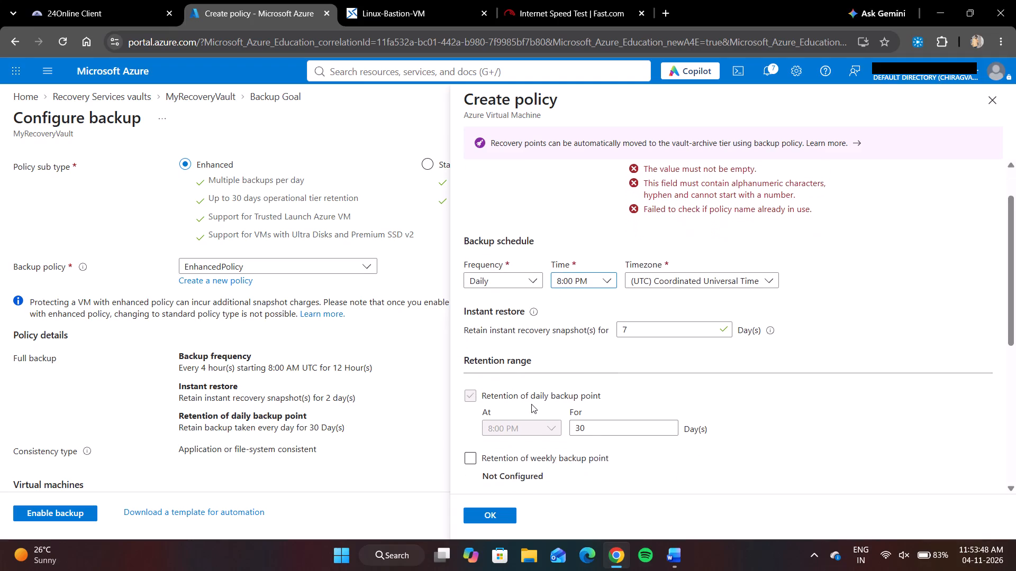
scroll(531, 404, down, 3)
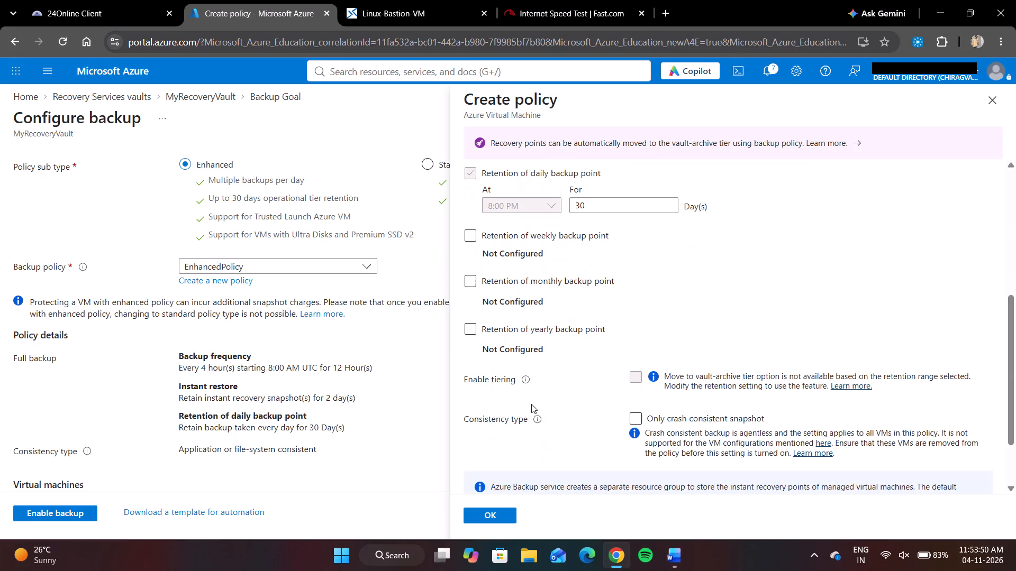
scroll(531, 404, down, 1)
scroll(531, 404, up, 1)
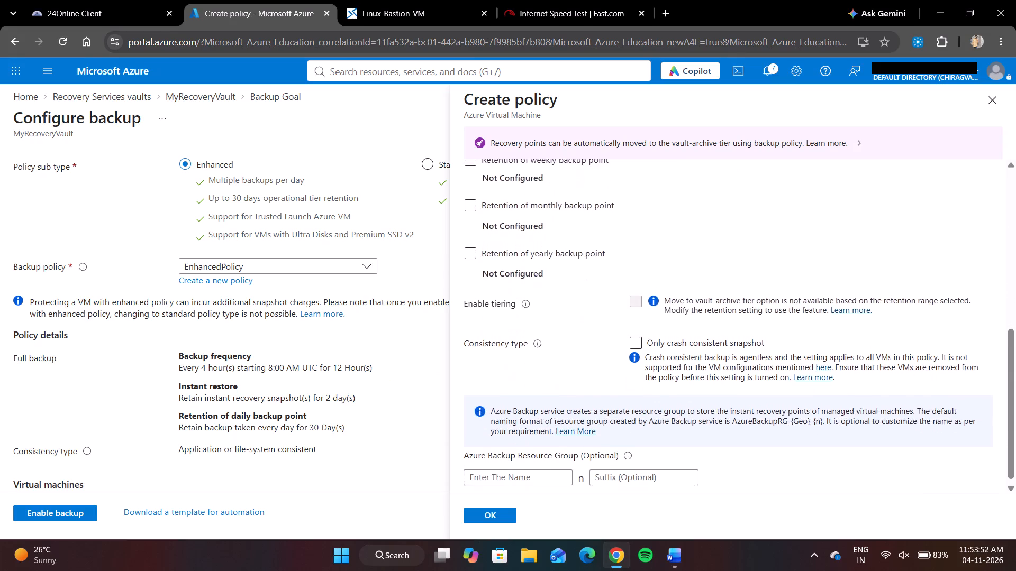
scroll(531, 404, up, 1)
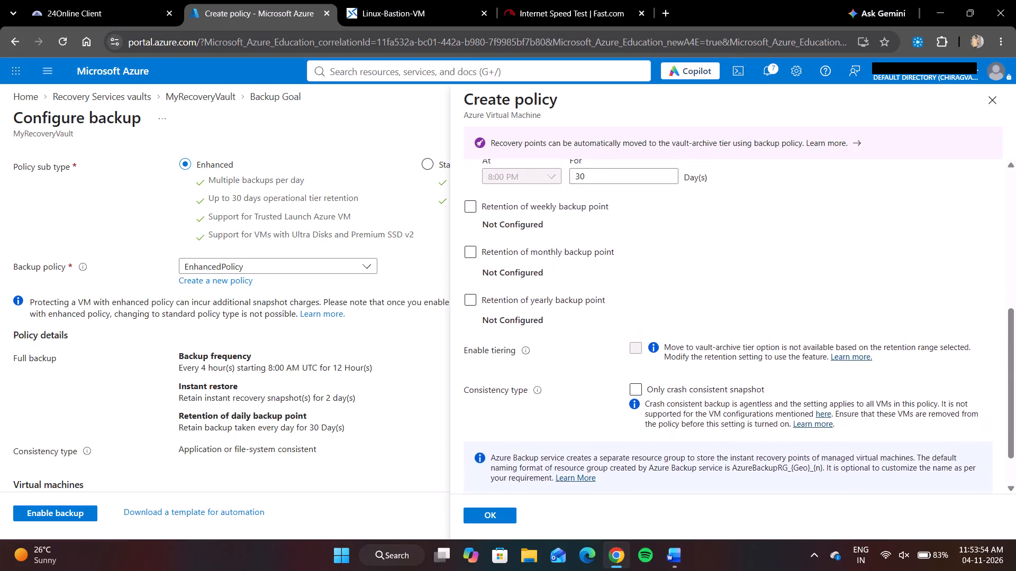
scroll(531, 404, up, 3)
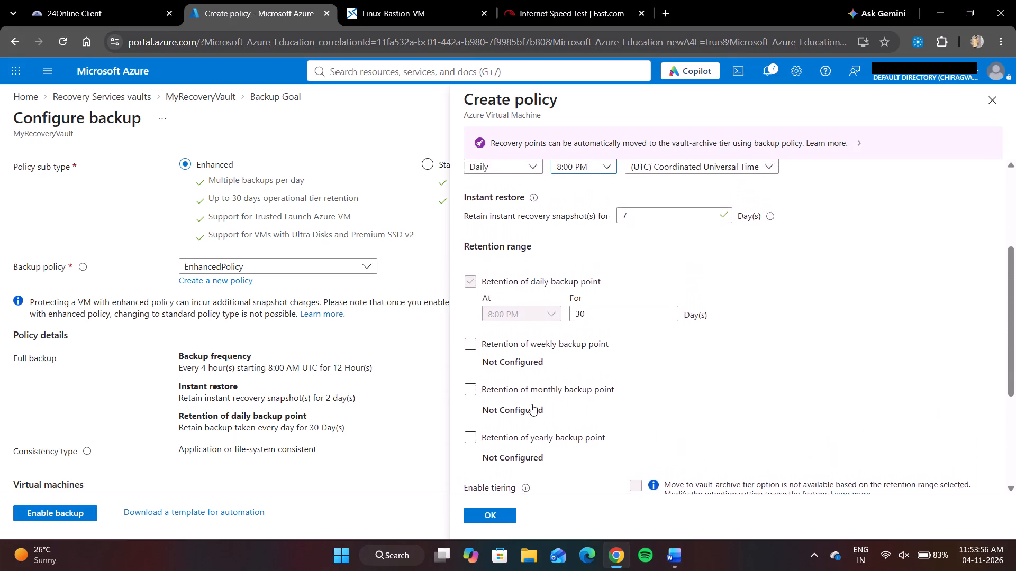
scroll(531, 404, up, 2)
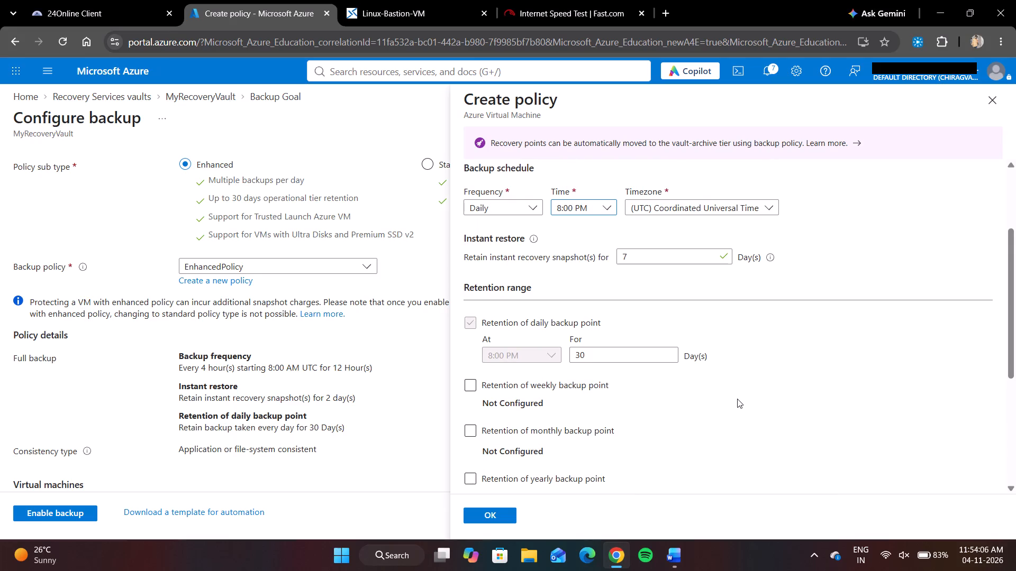
scroll(737, 399, up, 1)
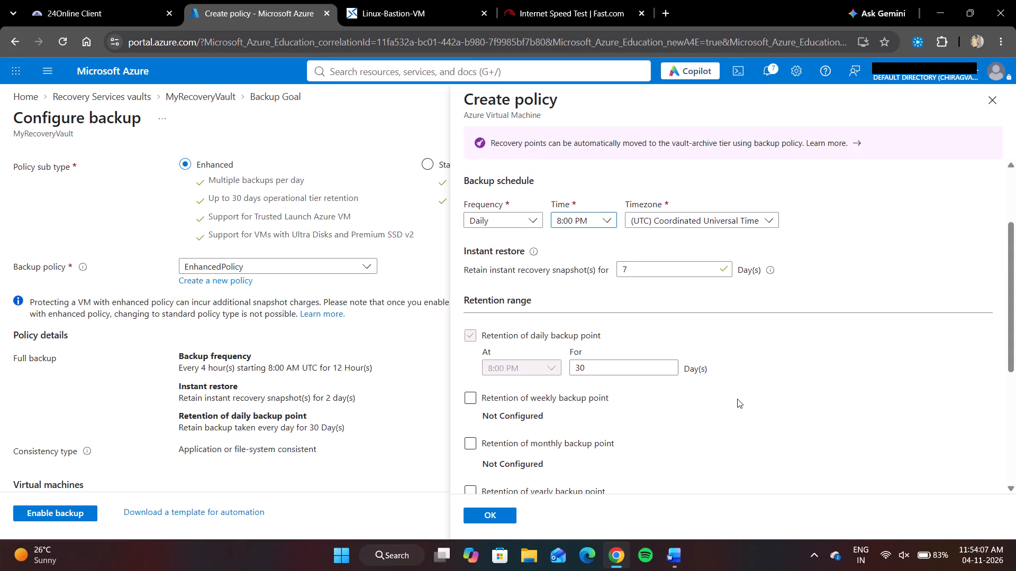
scroll(627, 397, up, 2)
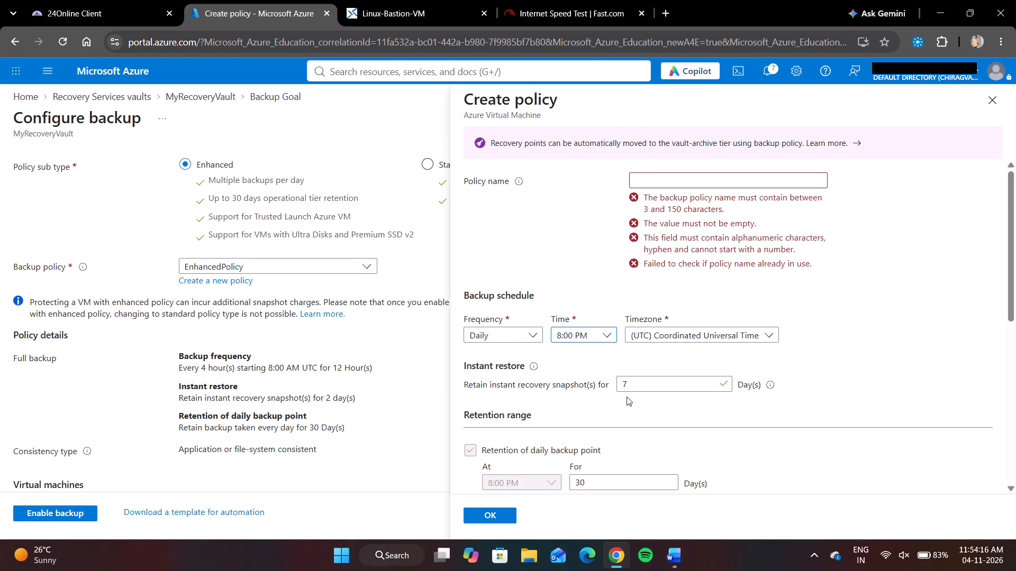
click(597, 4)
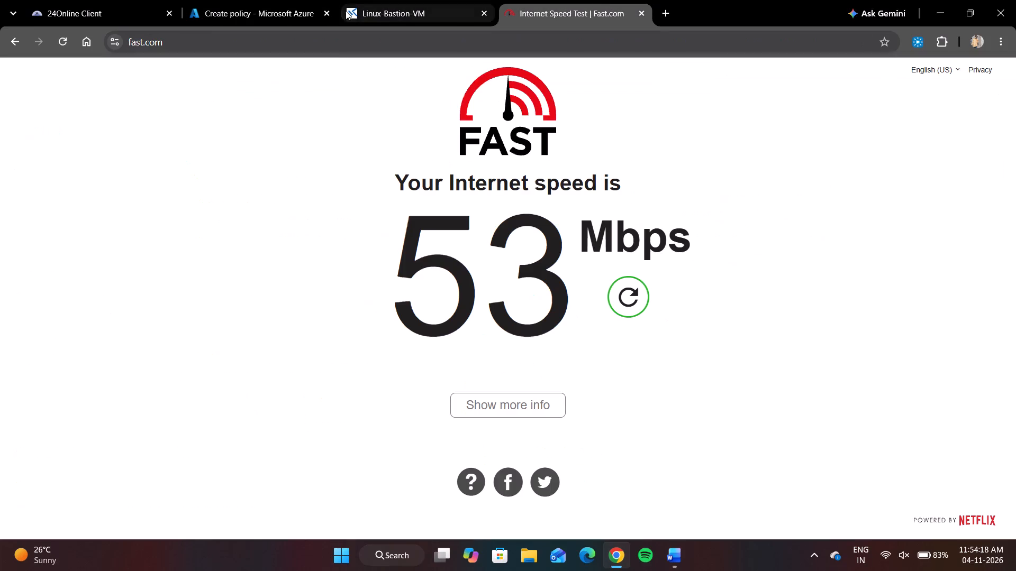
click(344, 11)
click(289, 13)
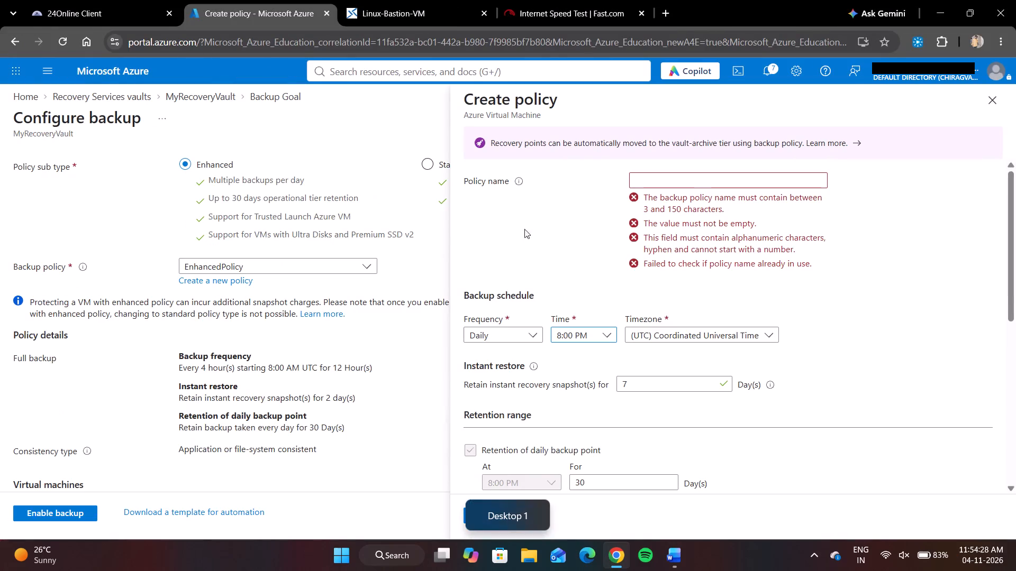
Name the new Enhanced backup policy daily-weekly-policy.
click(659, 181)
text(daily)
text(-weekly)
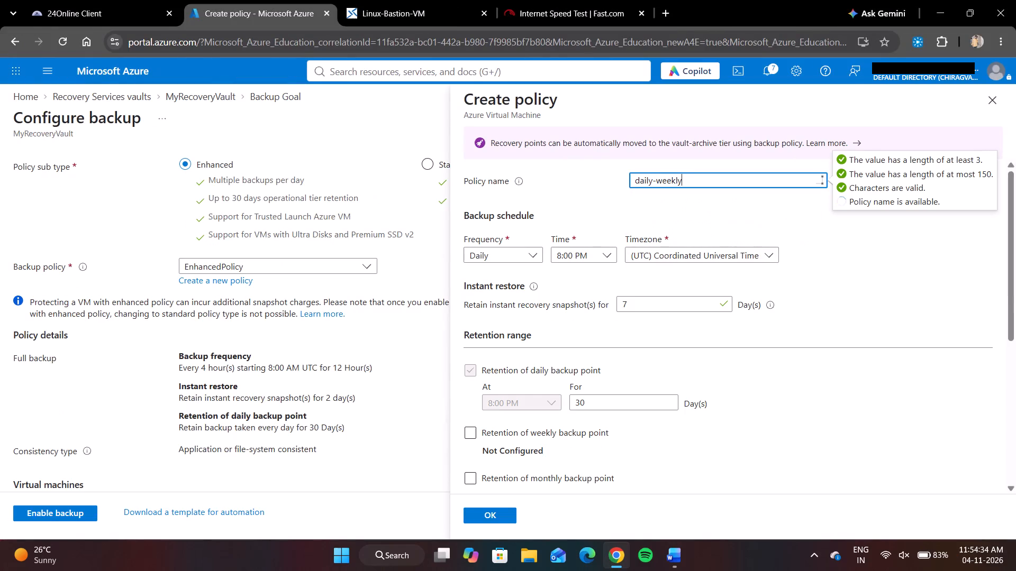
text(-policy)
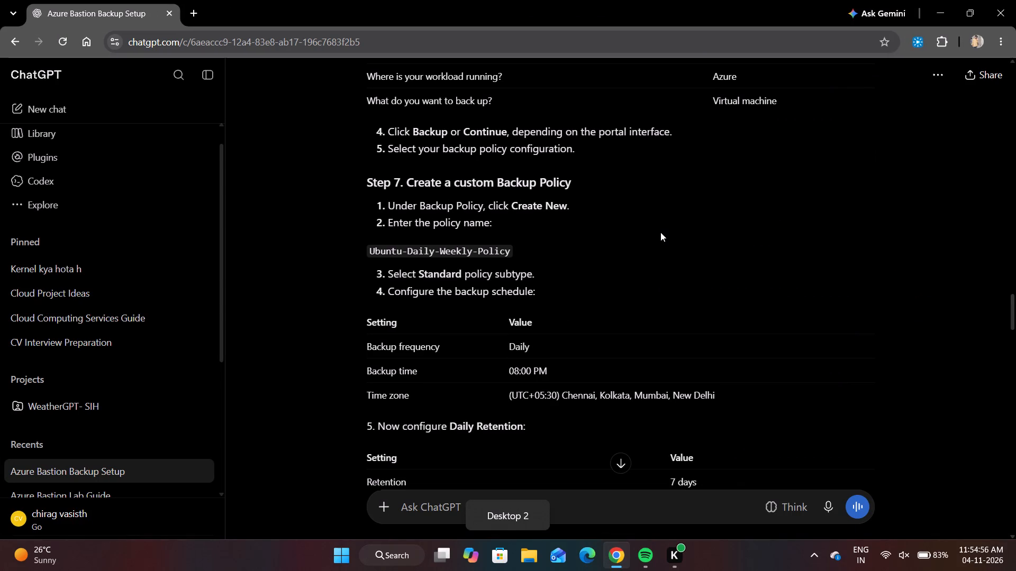
Following ChatGPT's Step 7, change the policy sub type to Standard and start creating a new backup policy.
scroll(660, 232, down, 1)
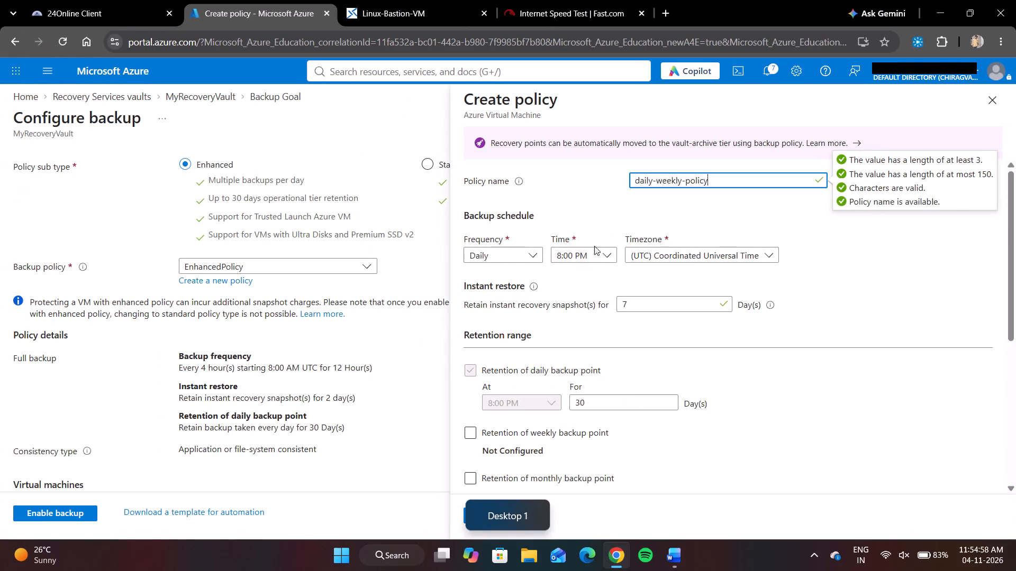
click(423, 167)
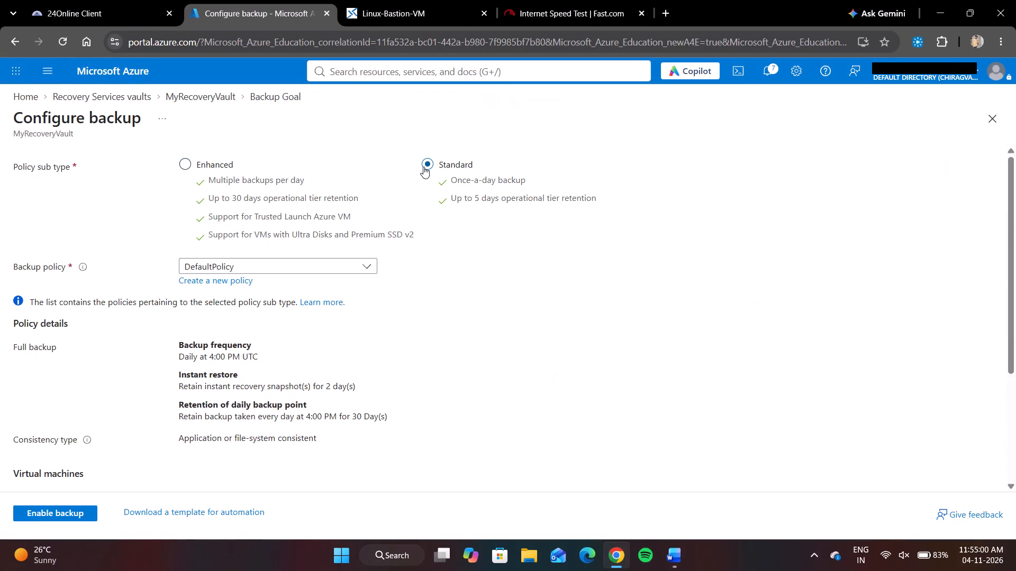
click(220, 277)
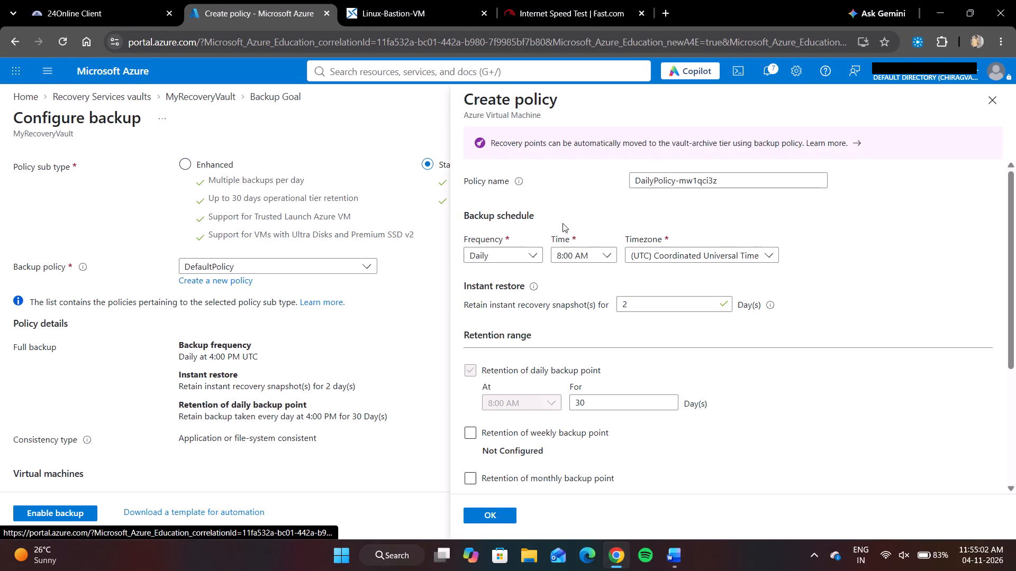
Replace the new Standard policy's default name with daily-weekly-policy.
click(714, 180)
click(726, 181)
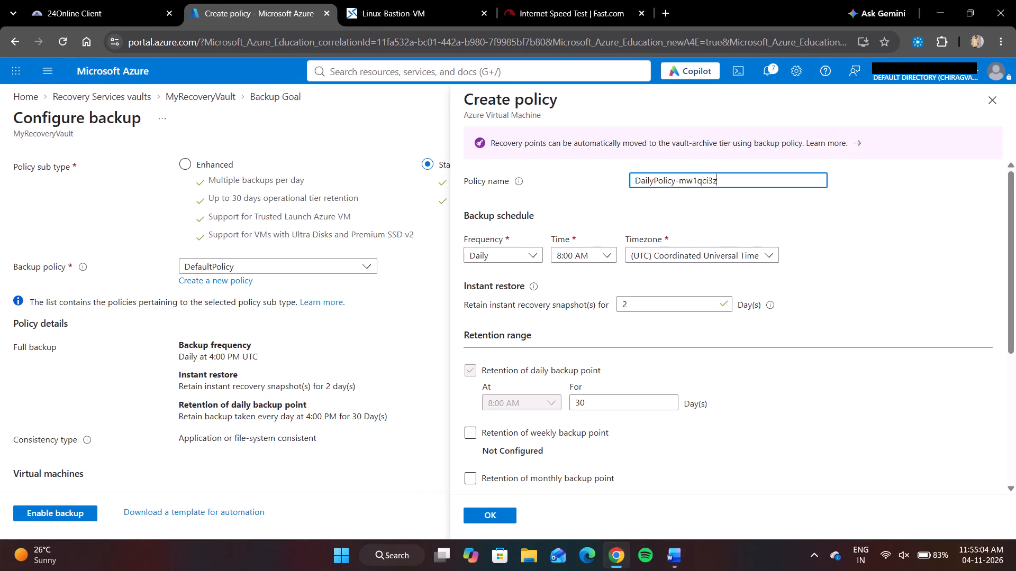
key(BackSpace)
key(BackSpace)
key(BackSpace)
key(BackSpace)
key(BackSpace)
key(BackSpace)
key(BackSpace)
key(BackSpace)
key(BackSpace)
key(BackSpace)
key(BackSpace)
key(BackSpace)
key(BackSpace)
key(BackSpace)
key(BackSpace)
key(BackSpace)
key(BackSpace)
key(BackSpace)
key(BackSpace)
key(BackSpace)
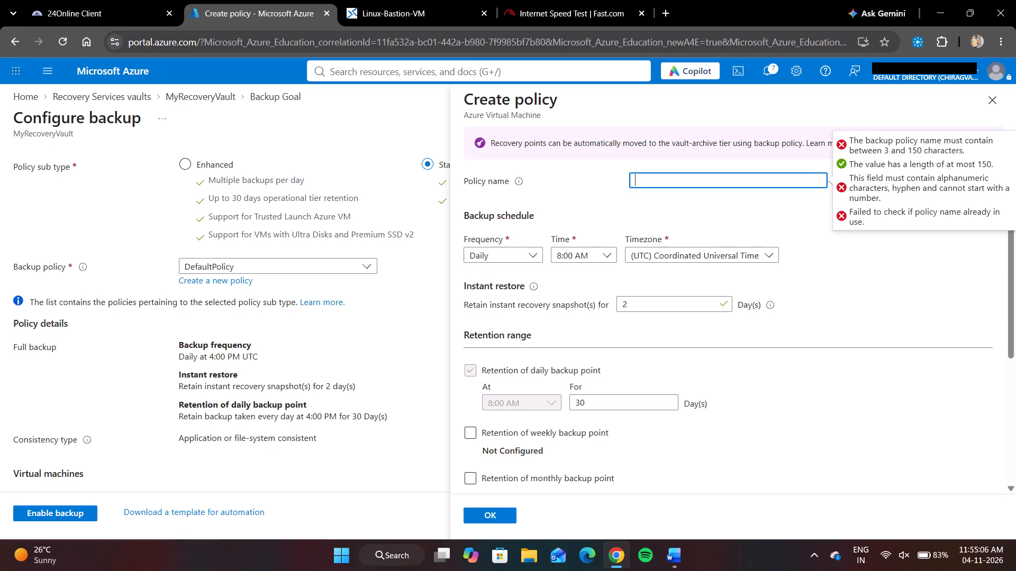
text(daily-weekly)
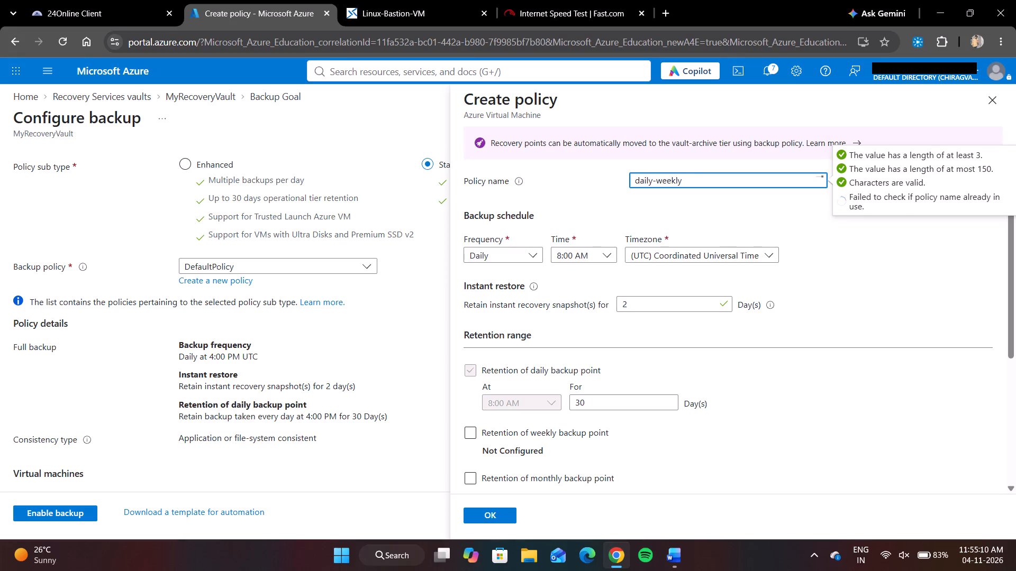
text(-policy)
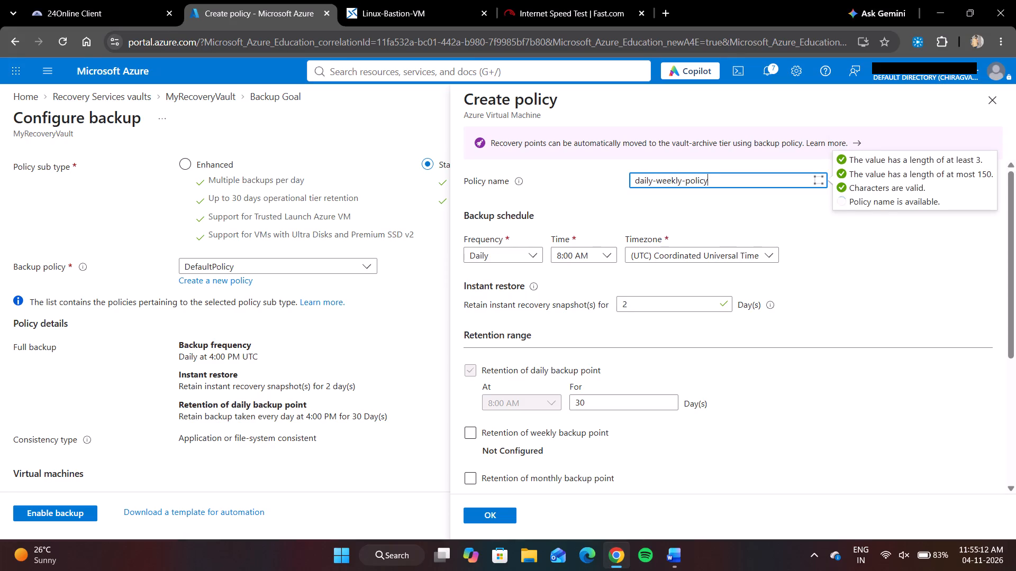
Set the Standard policy's daily backup time to 8:00 PM.
click(579, 257)
scroll(573, 407, down, 3)
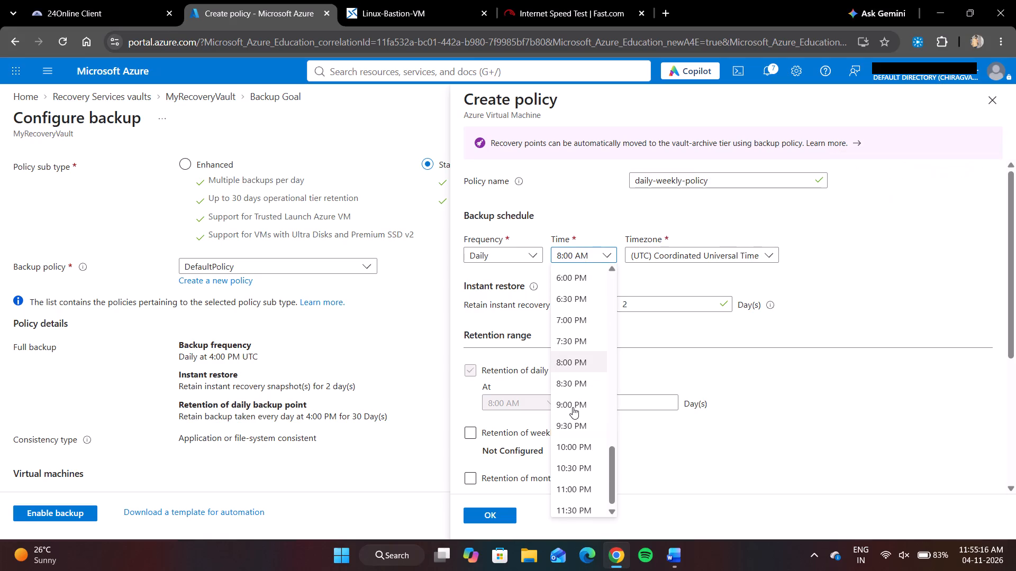
scroll(573, 407, down, 1)
click(574, 357)
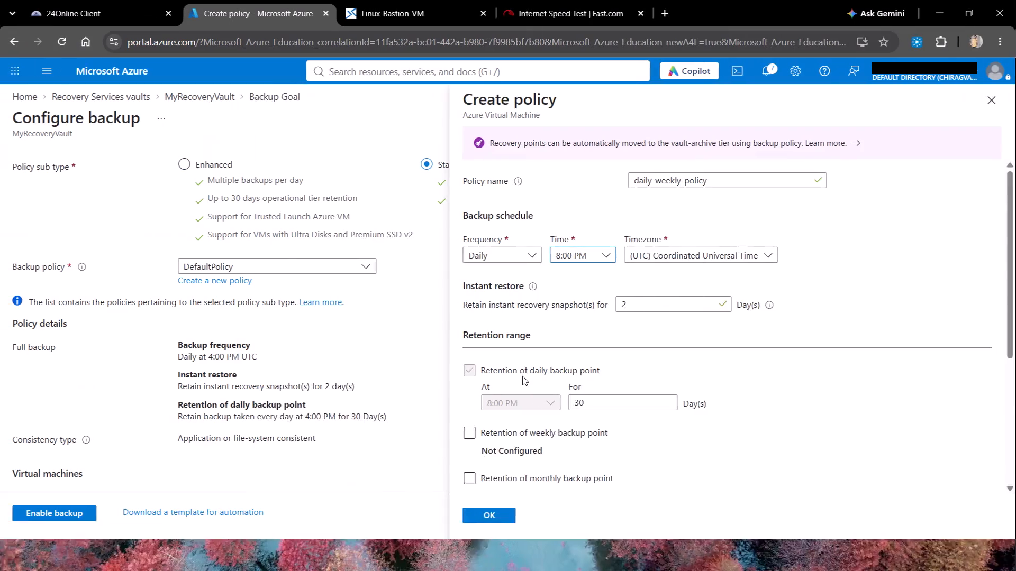
Set the backup schedule's timezone to (UTC+05:30) Chennai, Kolkata, Mumbai, New Delhi.
click(710, 257)
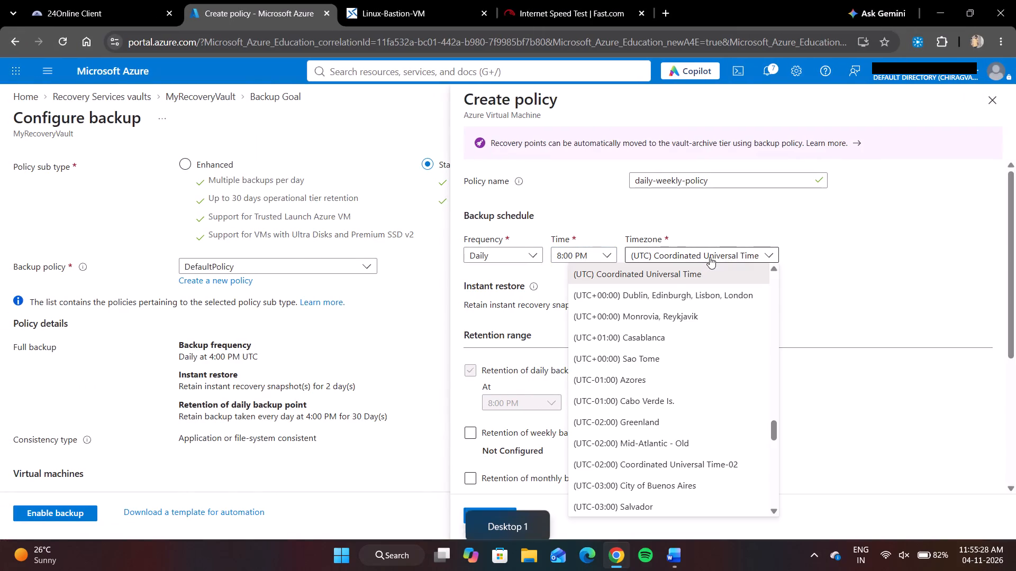
scroll(632, 455, down, 2)
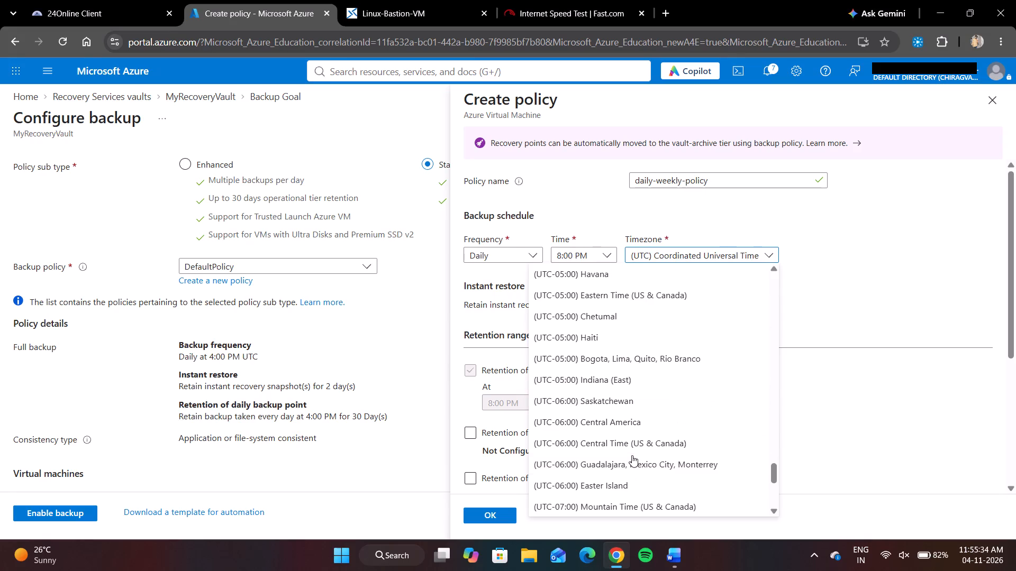
scroll(632, 455, down, 1)
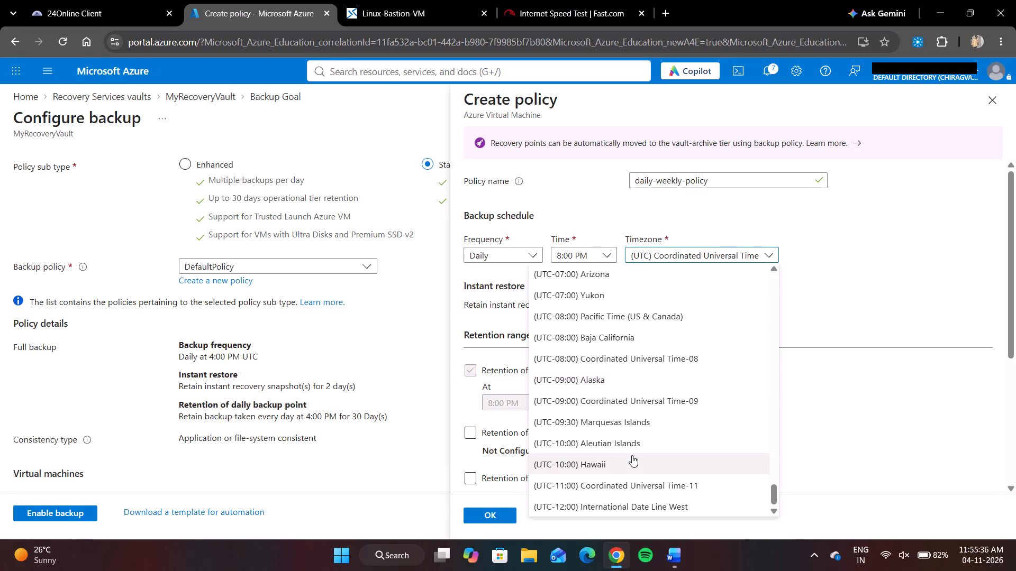
scroll(632, 455, up, 3)
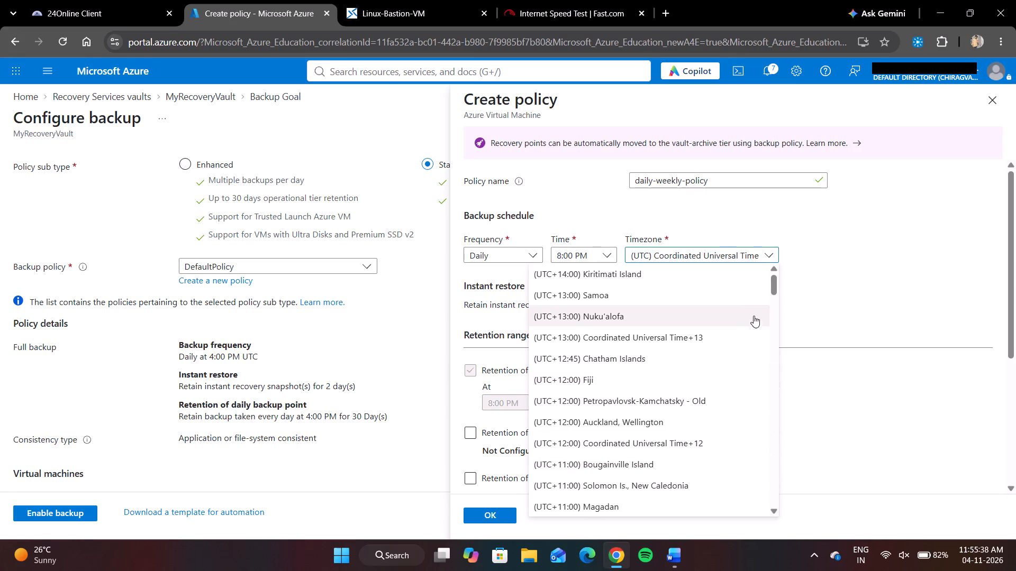
drag(773, 291, 773, 298)
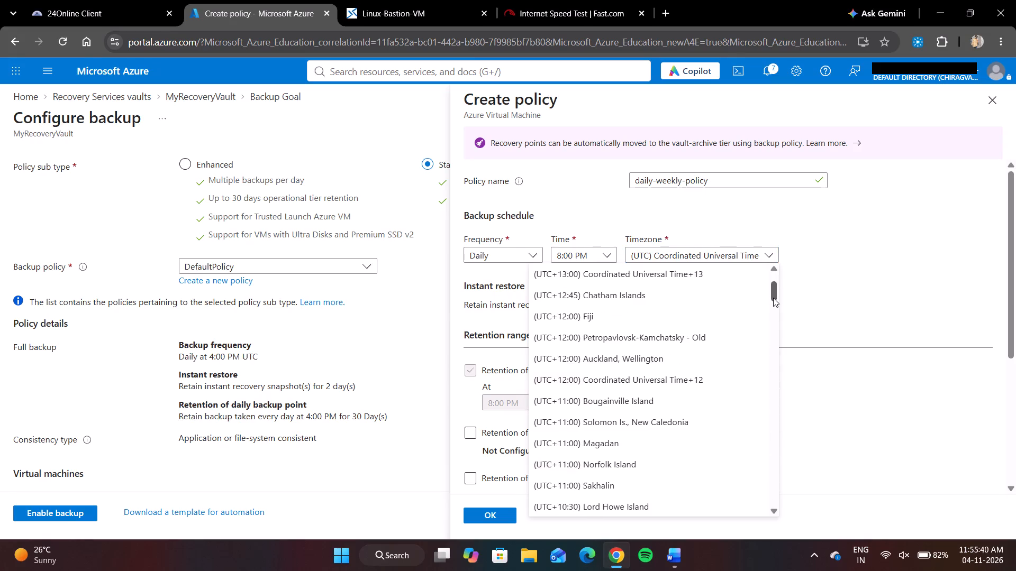
drag(773, 298, 773, 314)
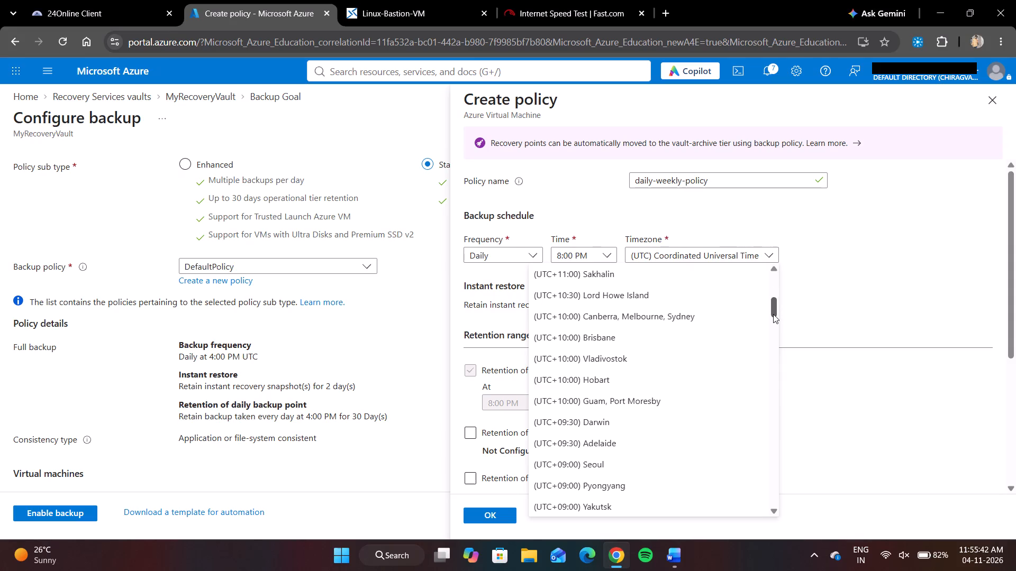
drag(773, 314, 773, 335)
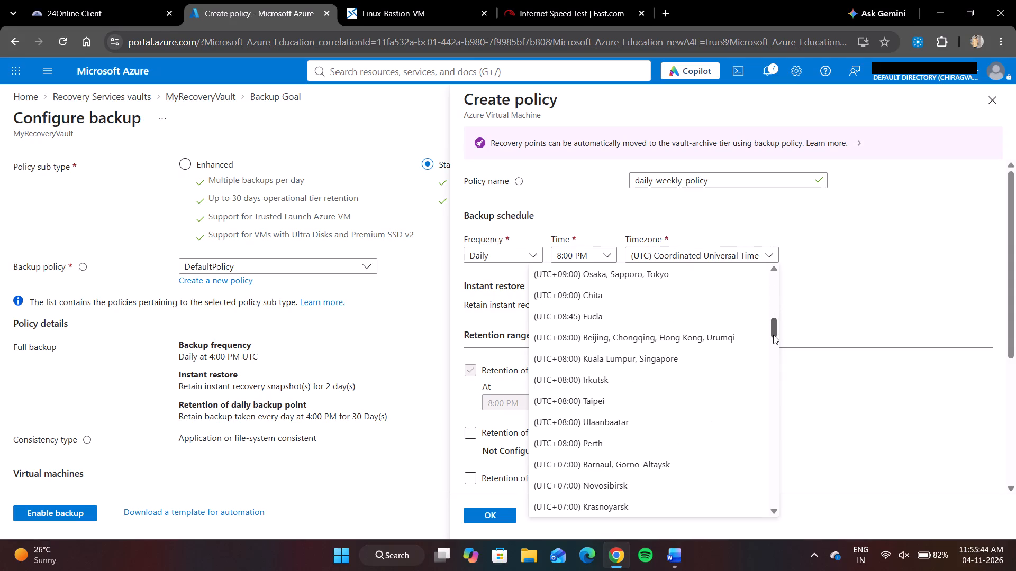
drag(773, 335, 773, 346)
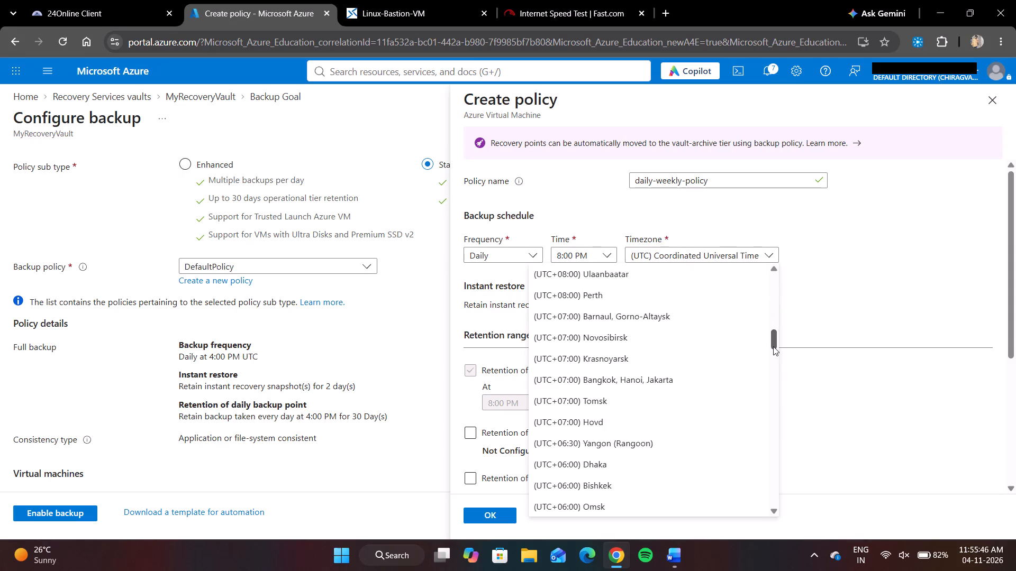
drag(773, 346, 774, 353)
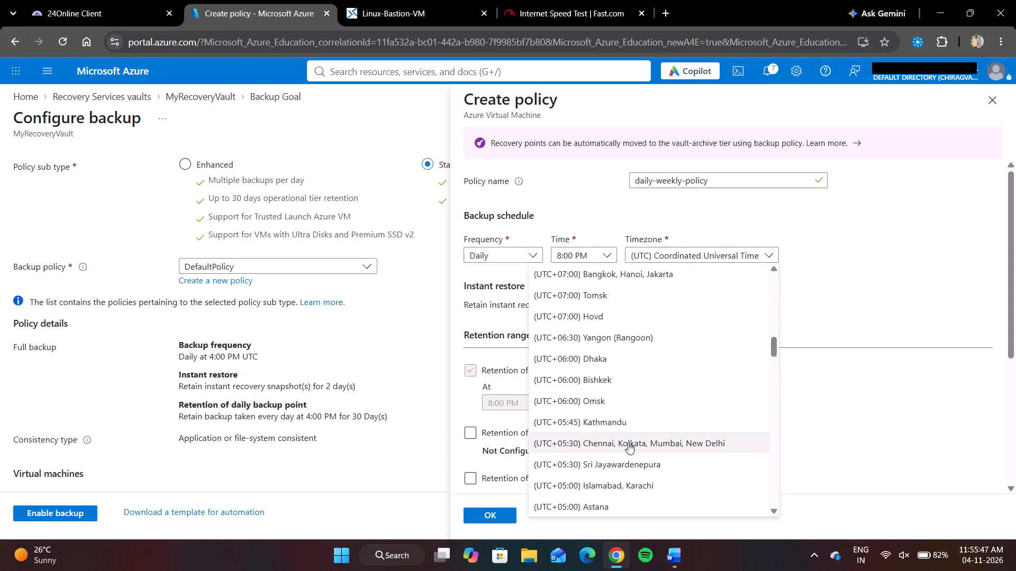
click(628, 443)
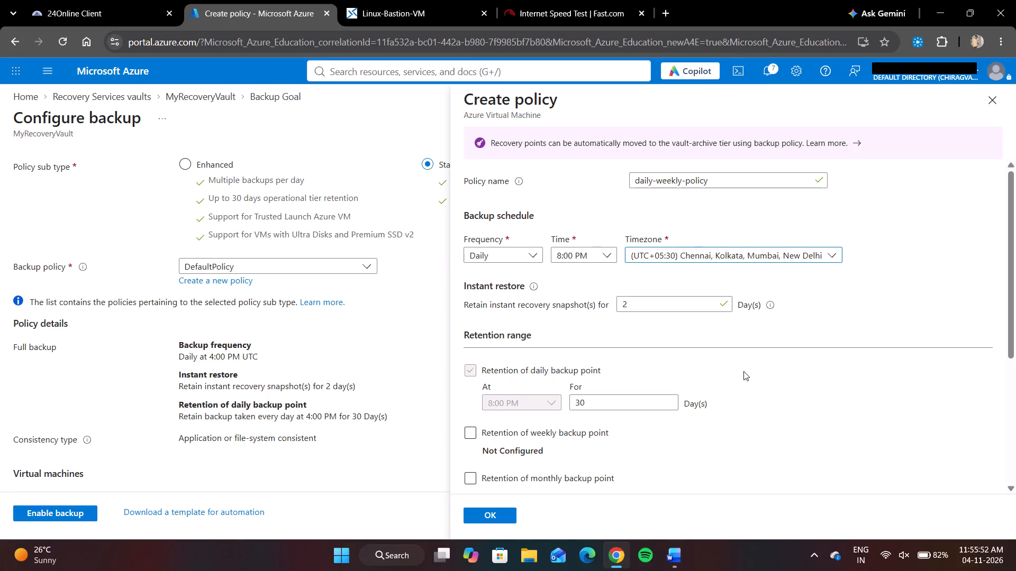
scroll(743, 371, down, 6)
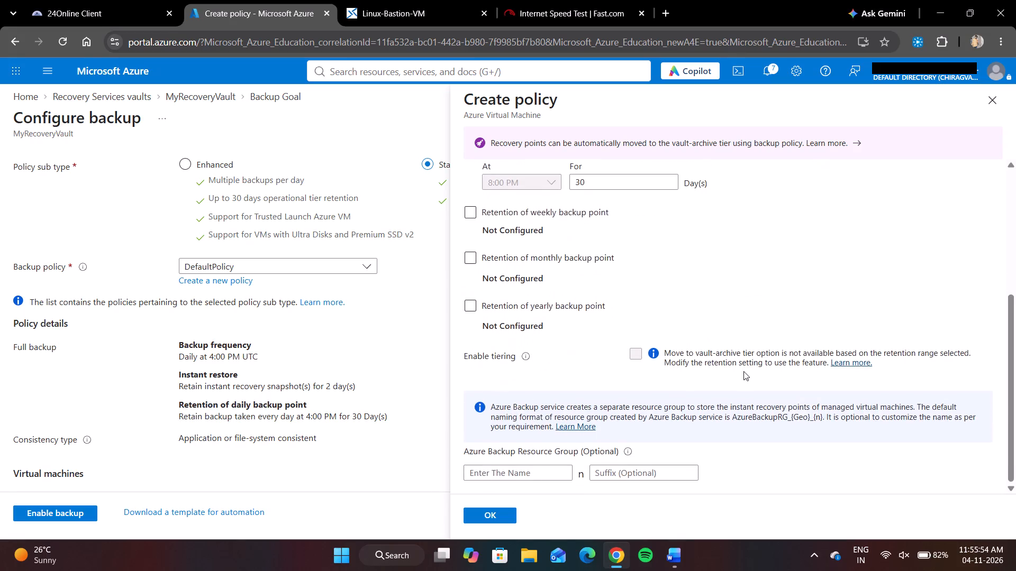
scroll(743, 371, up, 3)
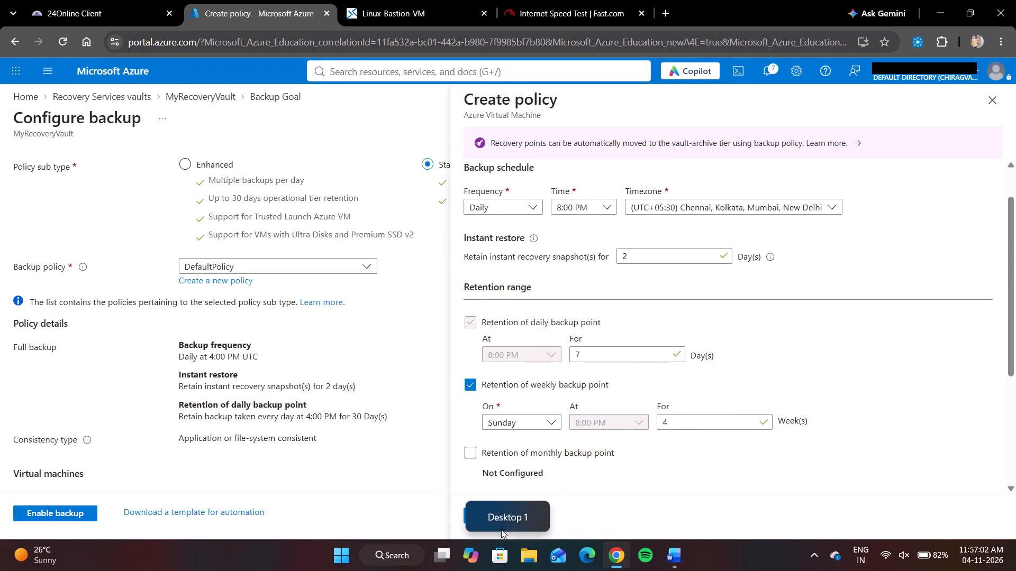
Accept the daily-weekly-policy settings and return to the Configure backup page.
click(497, 513)
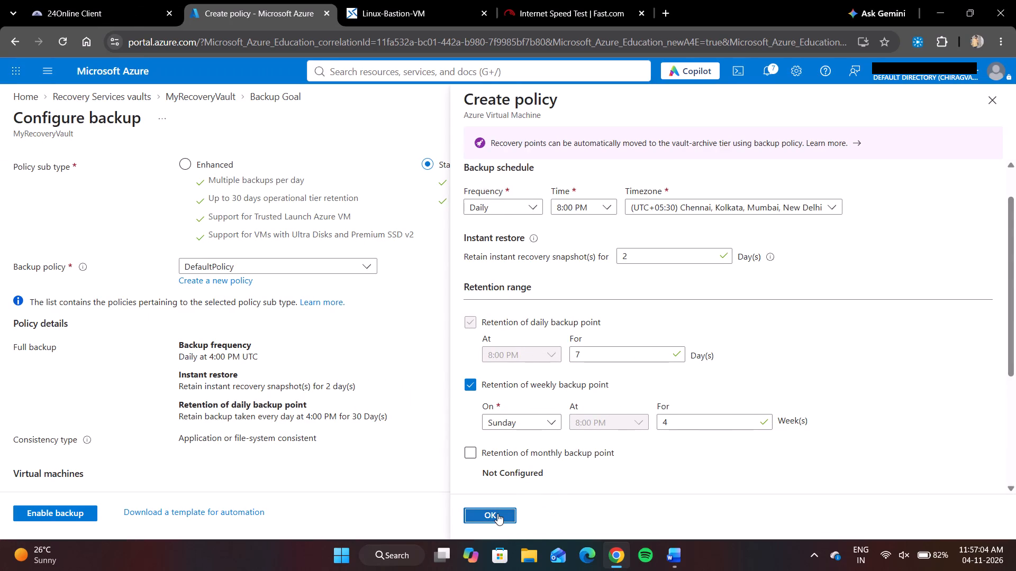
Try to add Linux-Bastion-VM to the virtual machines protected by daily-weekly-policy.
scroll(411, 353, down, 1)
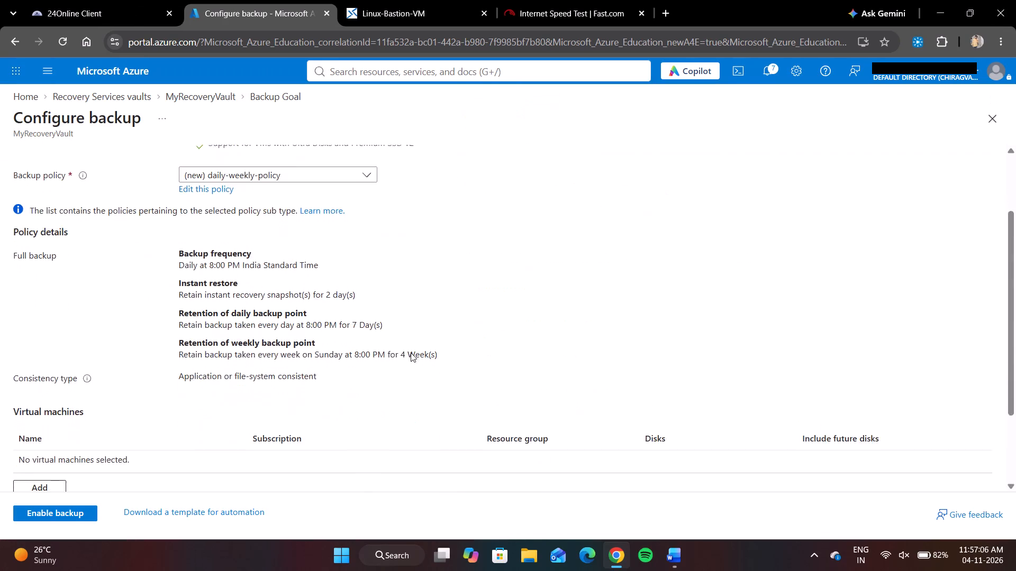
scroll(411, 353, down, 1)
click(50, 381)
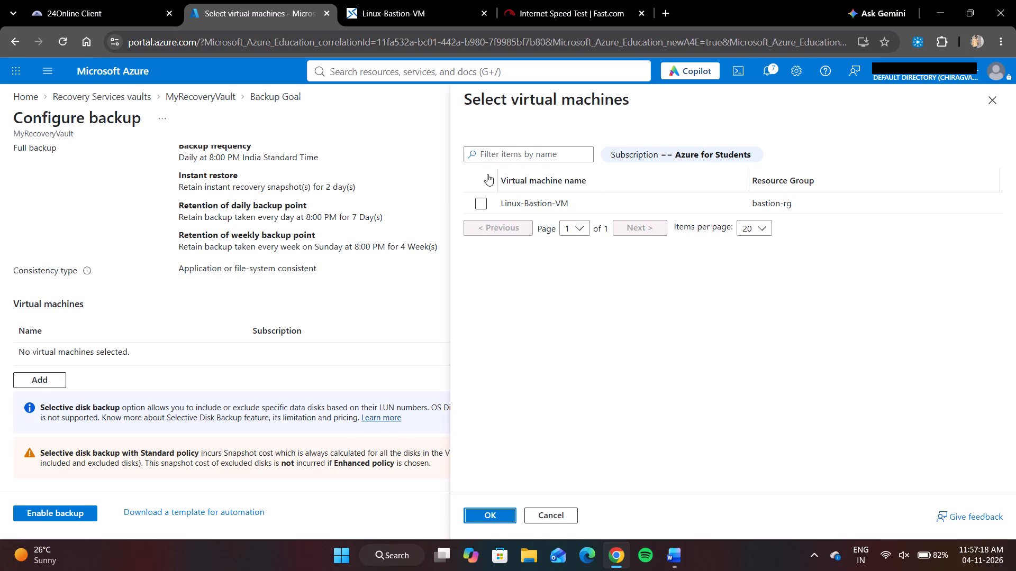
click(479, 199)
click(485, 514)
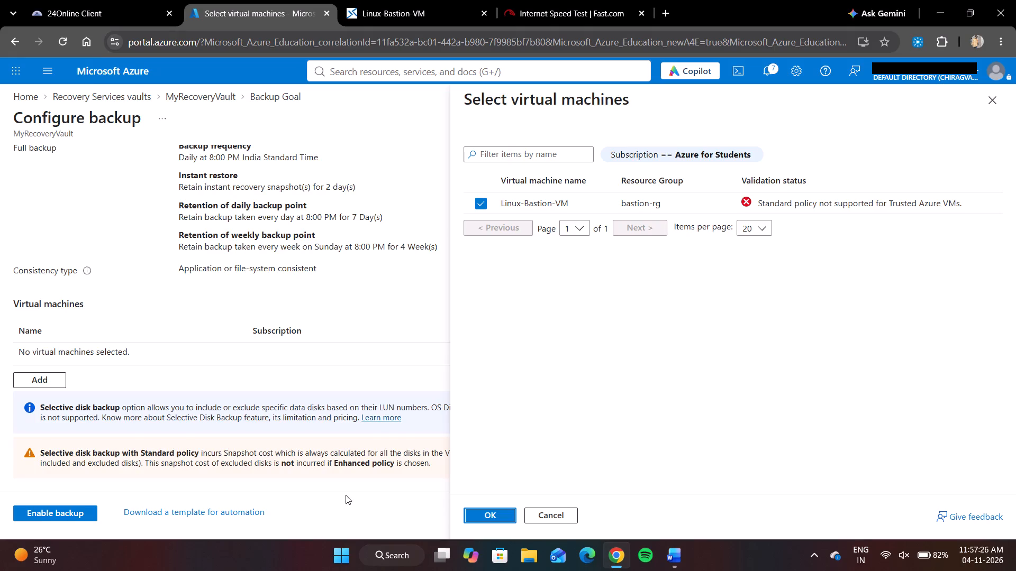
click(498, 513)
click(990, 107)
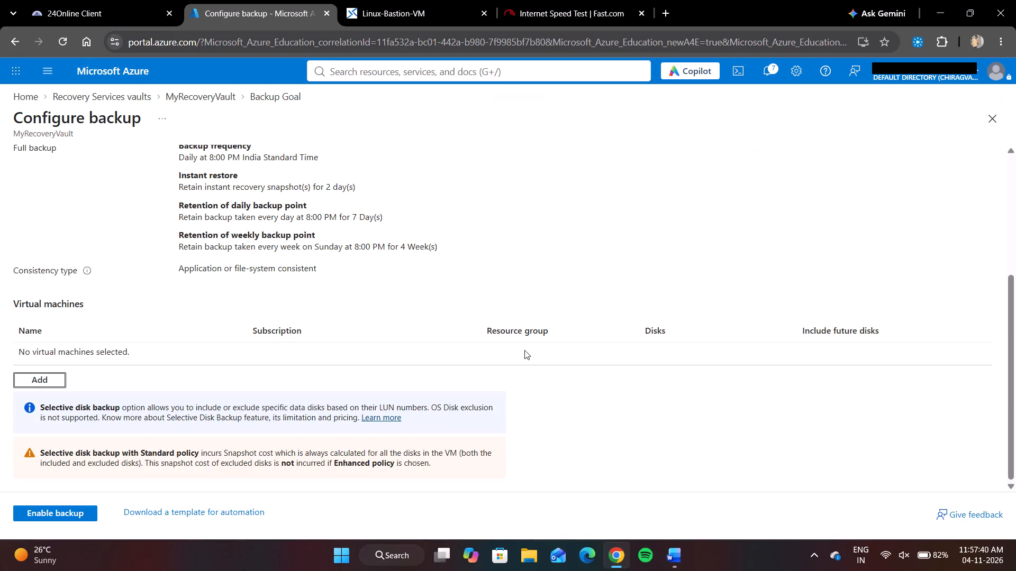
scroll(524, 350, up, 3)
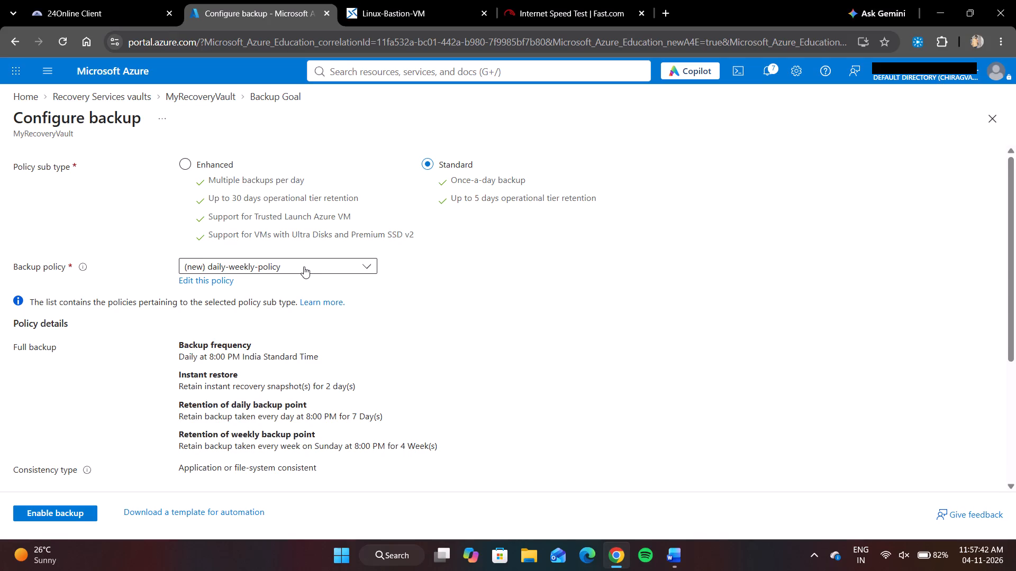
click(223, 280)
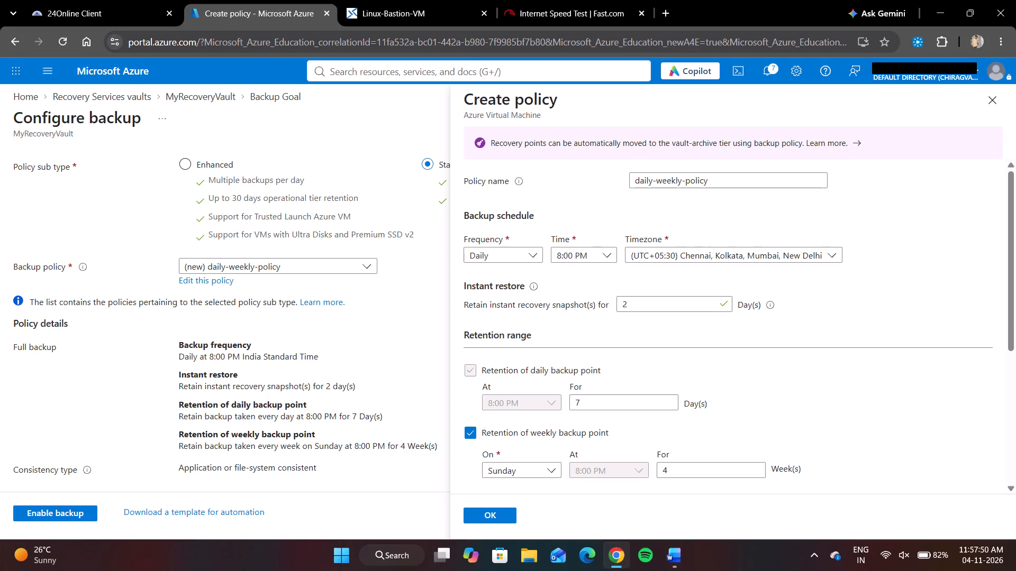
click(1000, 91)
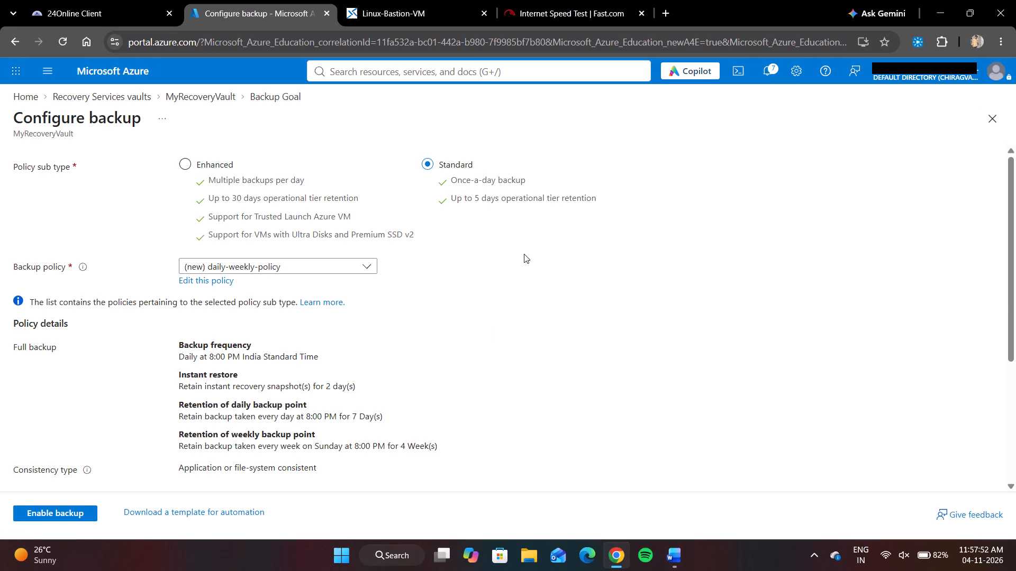
Change the policy sub type to Enhanced and start creating a new backup policy.
click(238, 164)
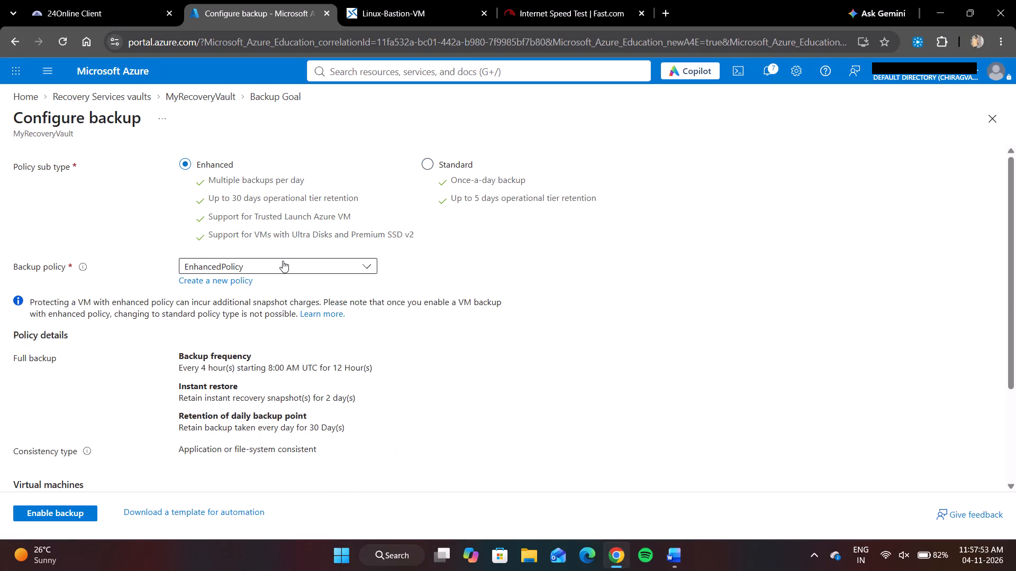
click(230, 279)
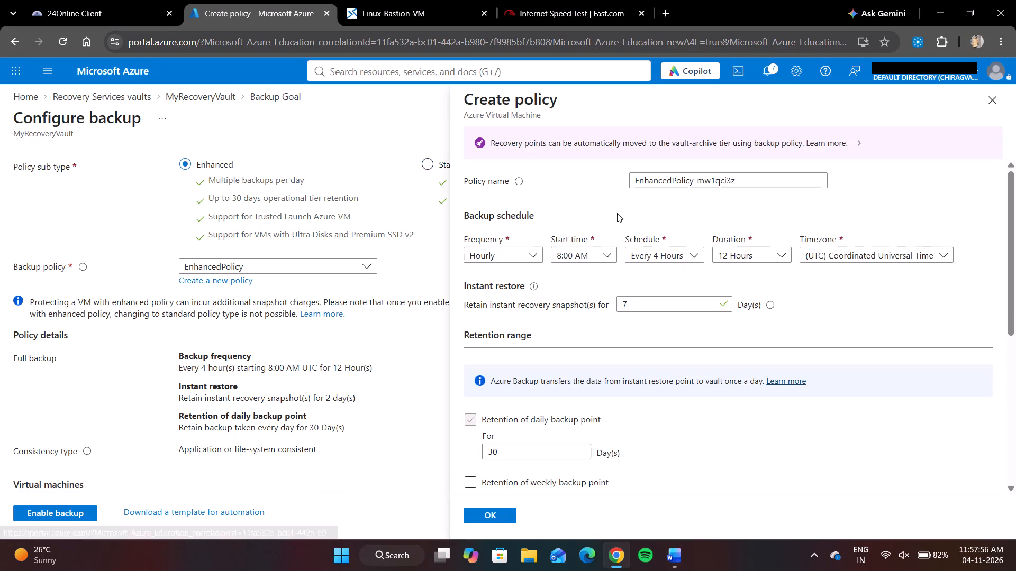
Name the new Enhanced backup policy daily-weekly-policy.
click(756, 173)
key(ctrl+a)
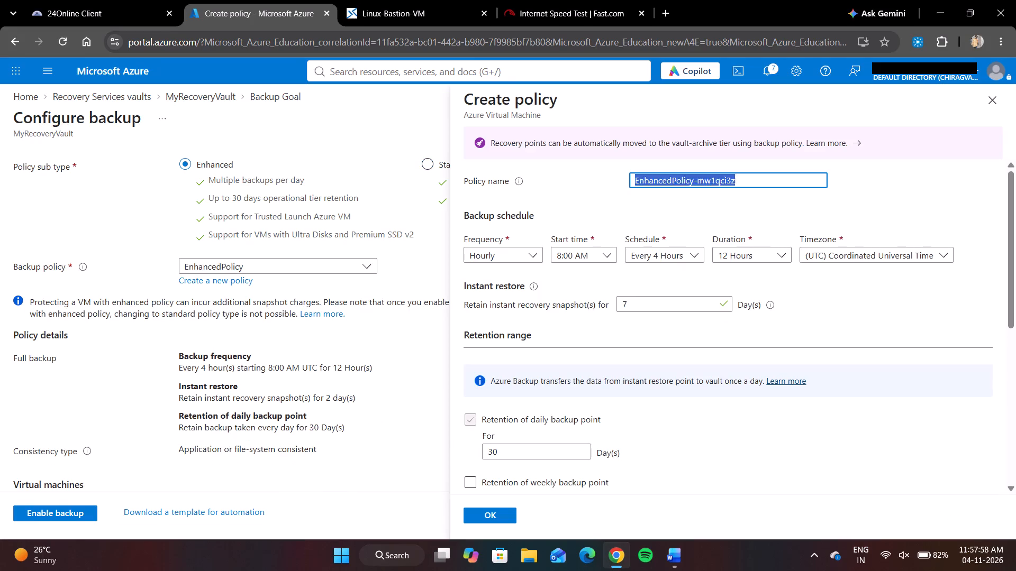
key(BackSpace)
text(daily-weekly-policy)
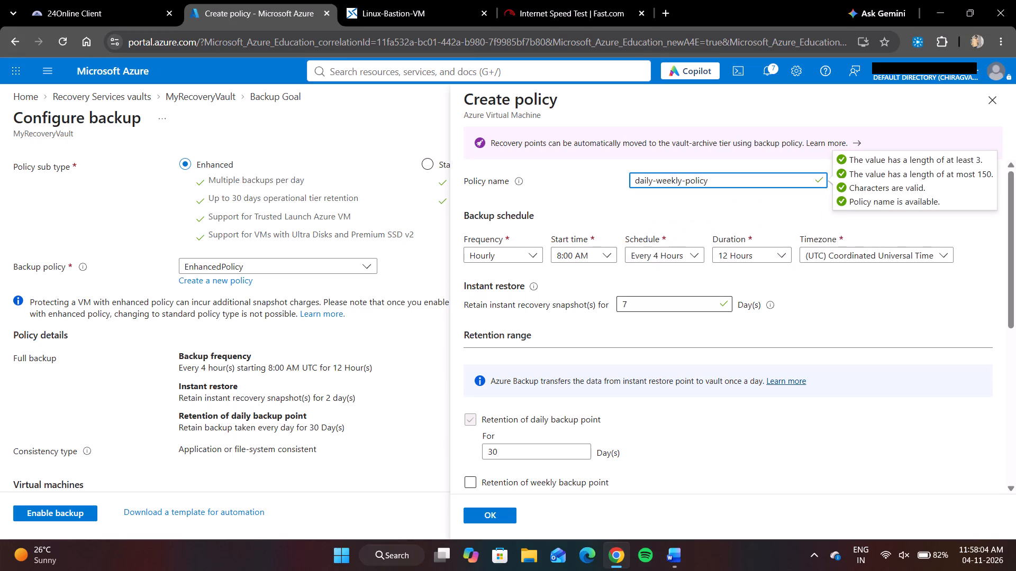
Schedule the policy's backup daily at 8:00 PM in the (UTC+05:30) Chennai, Kolkata, Mumbai, New Delhi timezone.
click(519, 255)
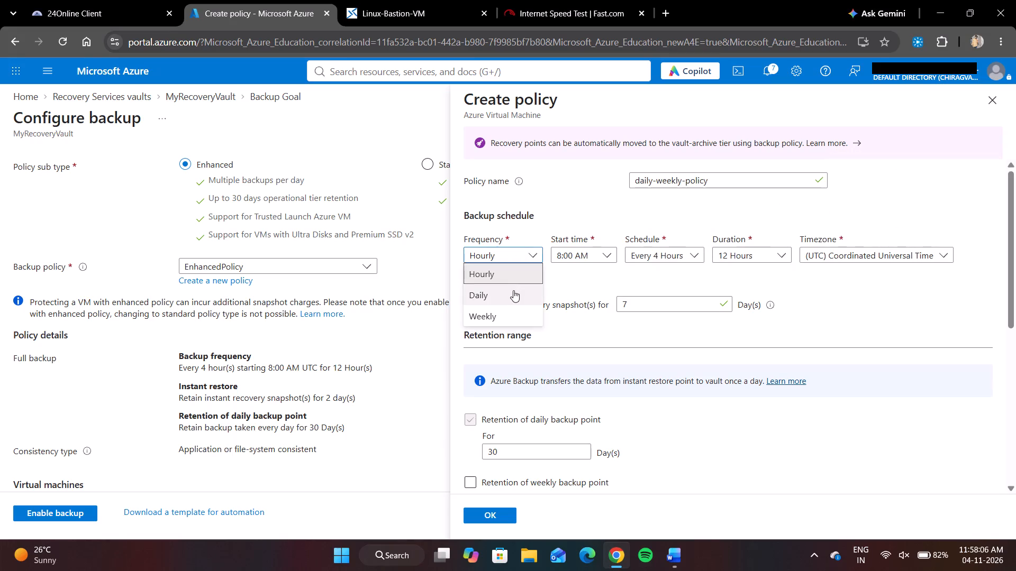
click(513, 290)
click(584, 258)
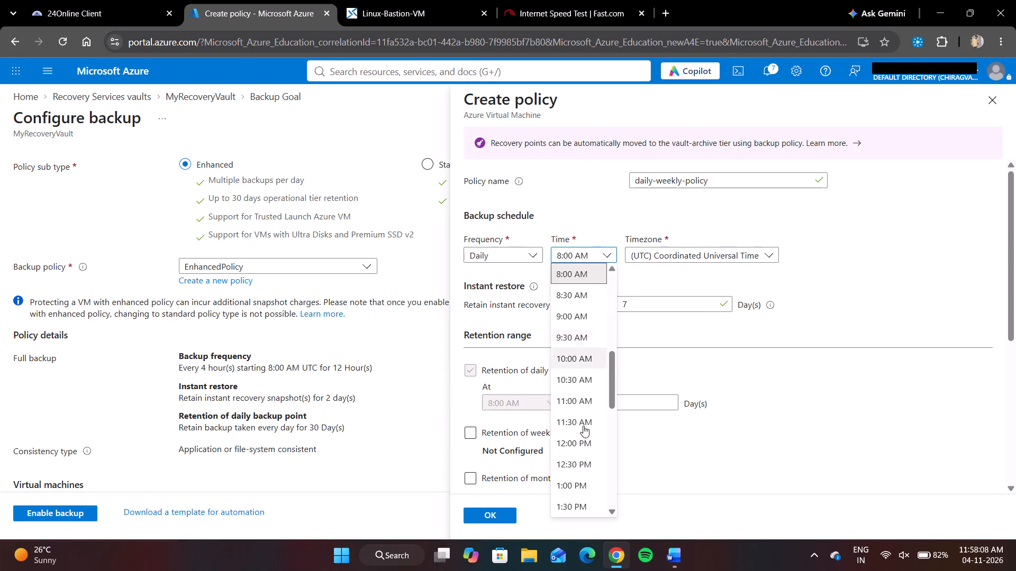
scroll(585, 436, down, 6)
click(577, 356)
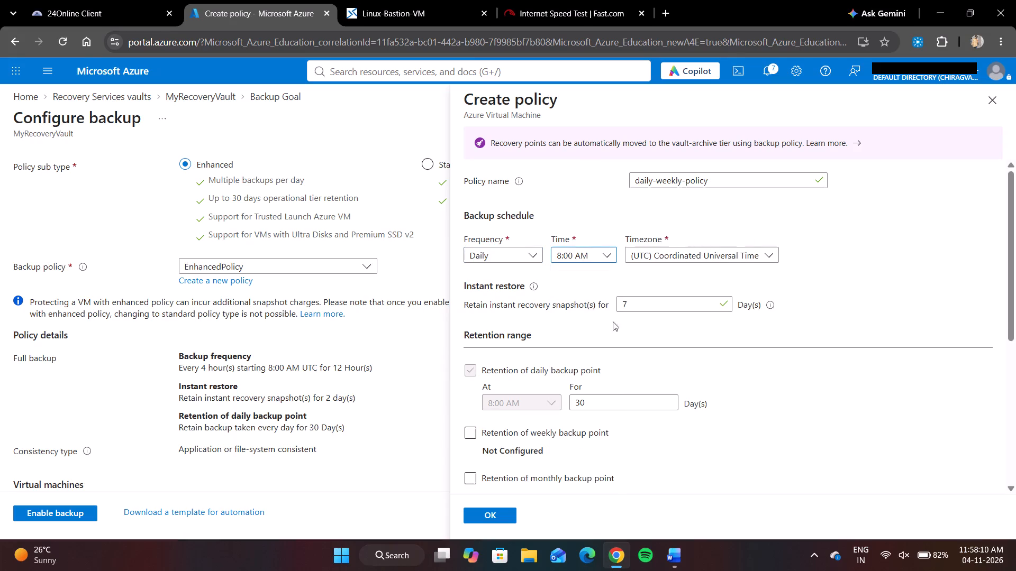
click(739, 251)
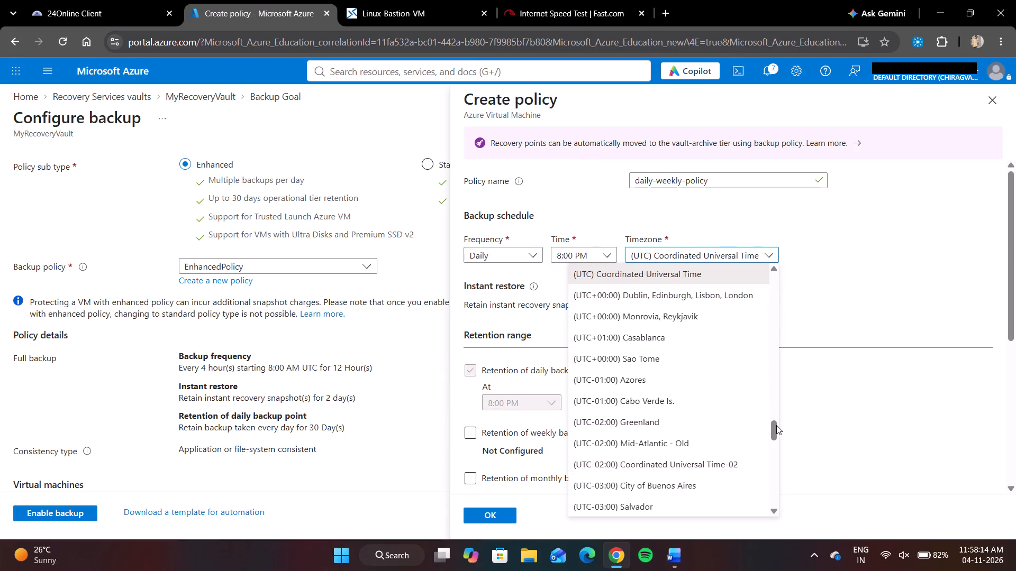
drag(775, 428, 766, 379)
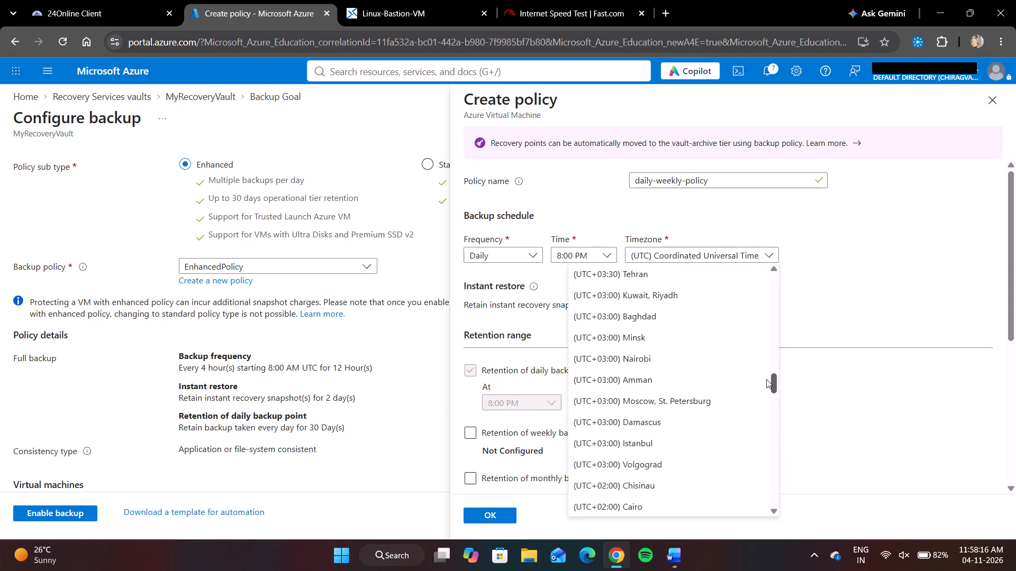
drag(766, 379, 758, 348)
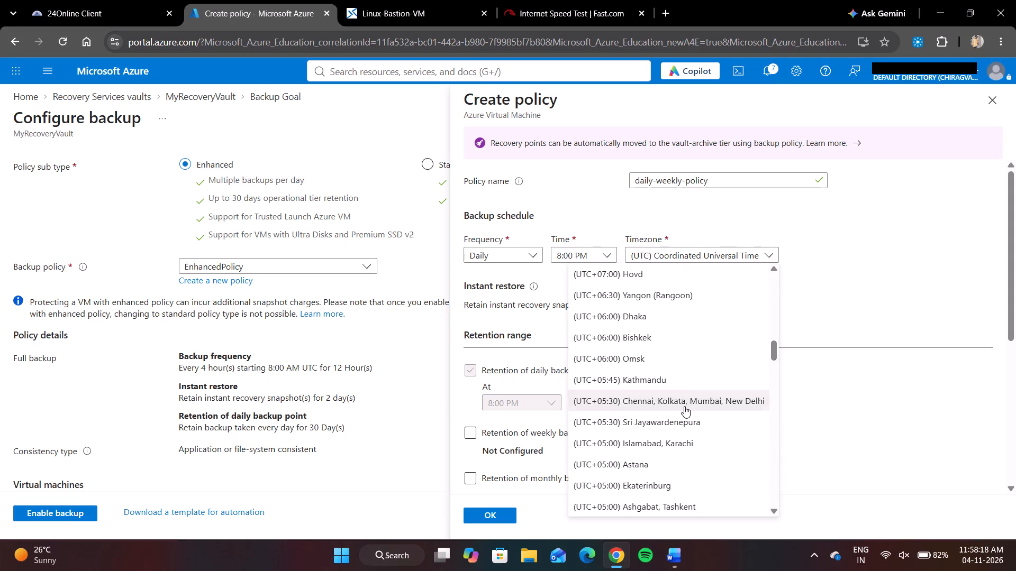
click(684, 406)
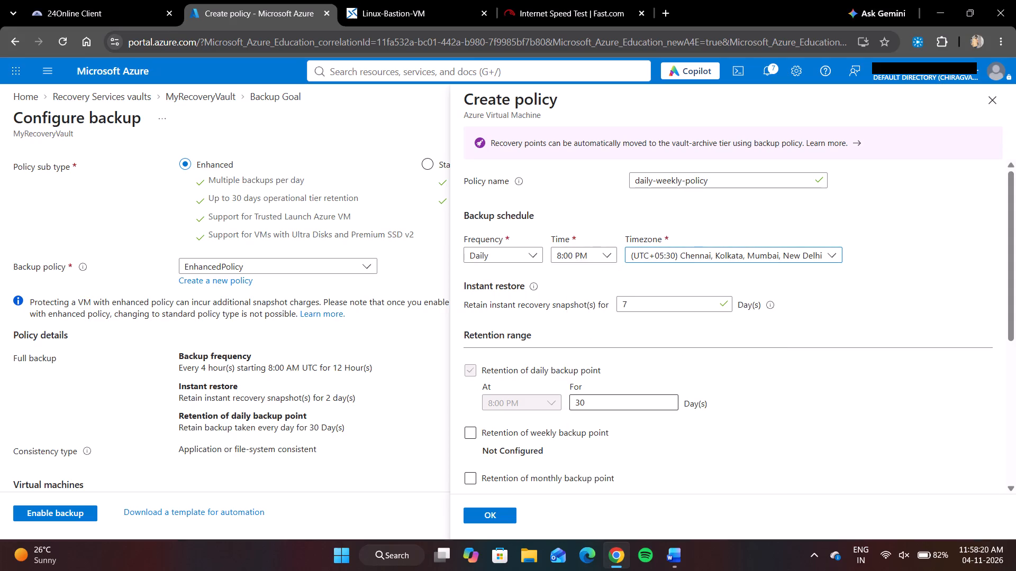
Set daily backup point retention to 7 days, enable weekly retention for 4 weeks, and submit the policy.
click(607, 407)
key(BackSpace)
key(BackSpace)
key(backslash)
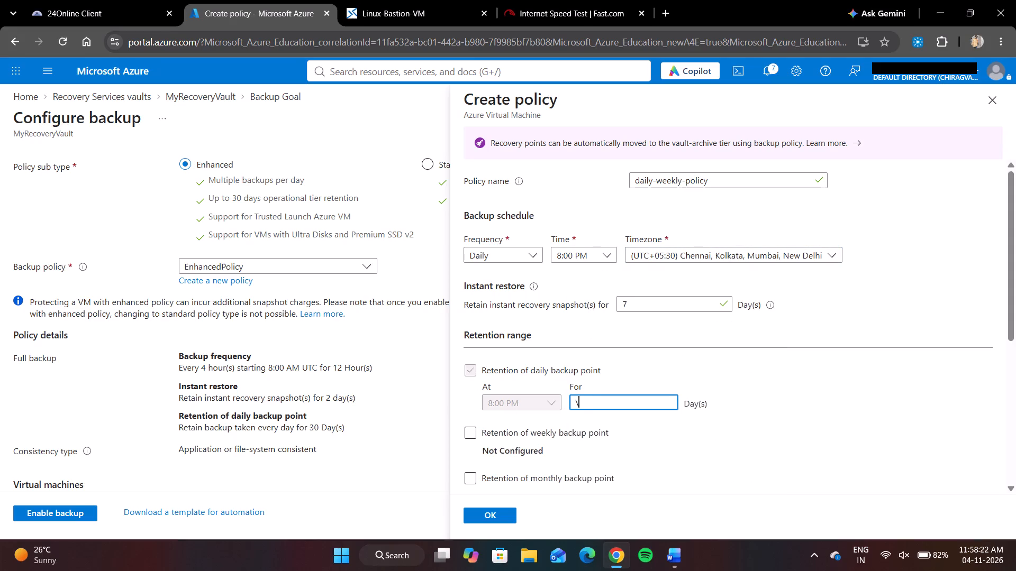
key(BackSpace)
key(7)
click(477, 435)
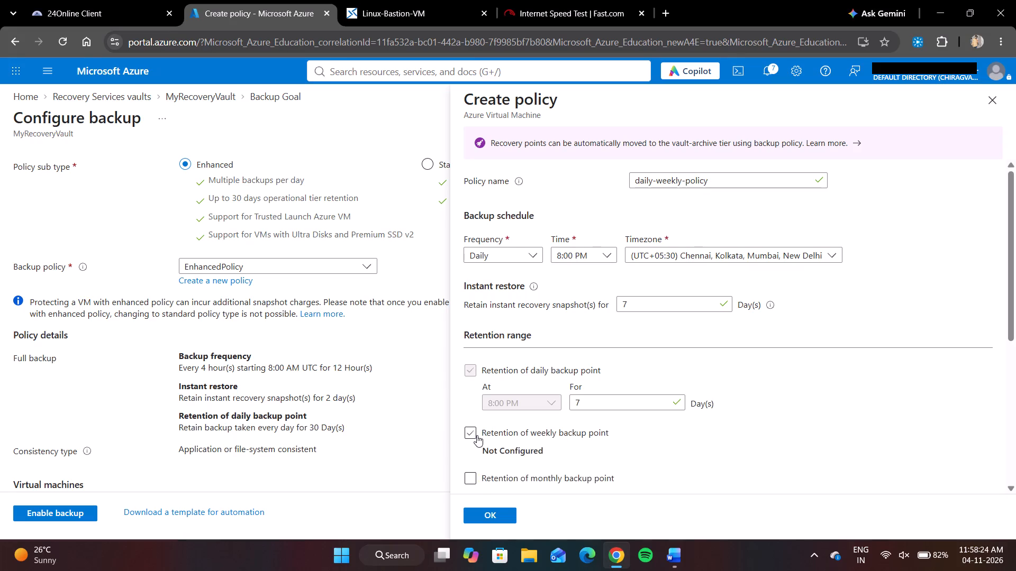
click(698, 476)
key(BackSpace)
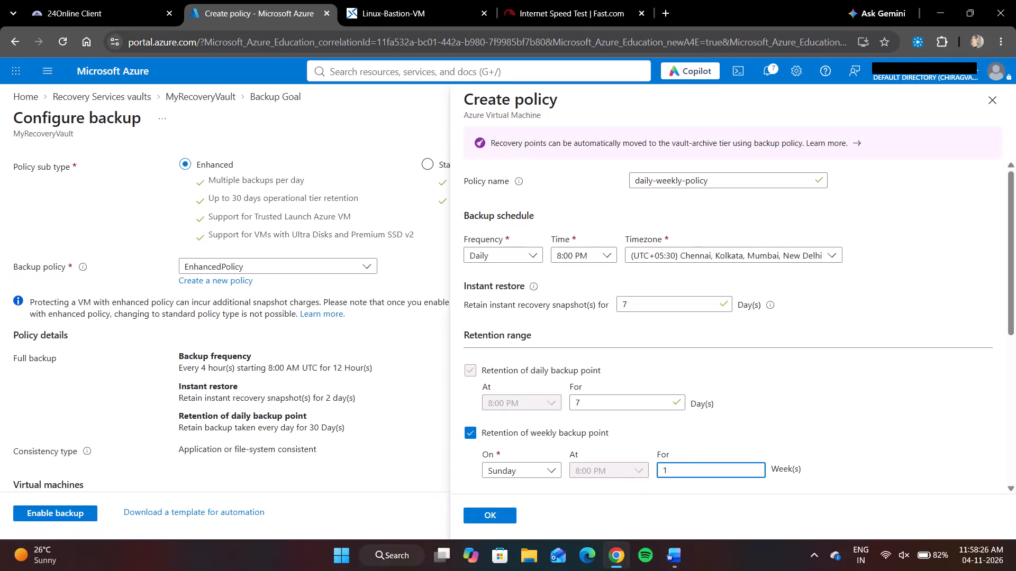
key(BackSpace)
key(4)
click(498, 515)
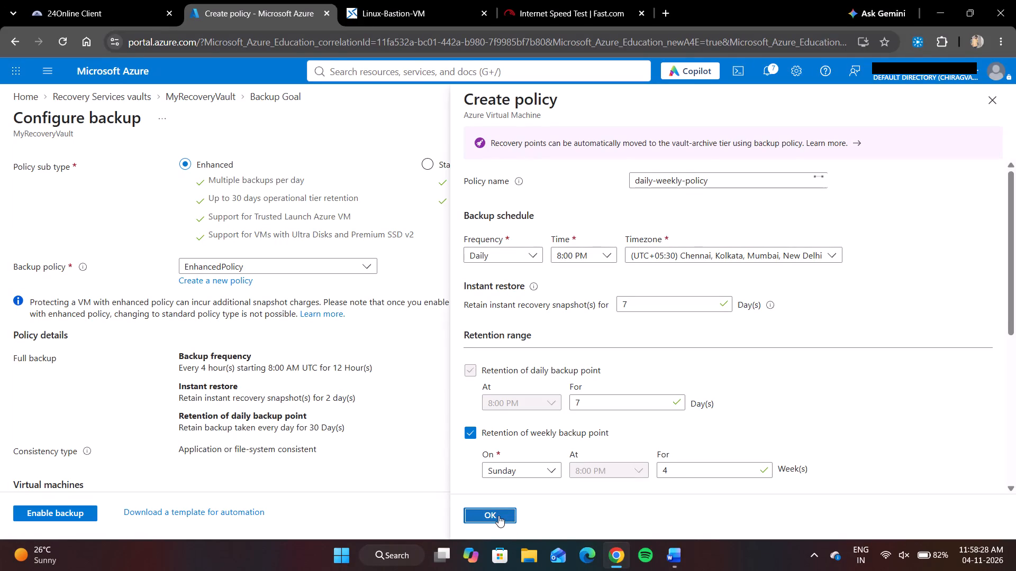
Set the instant recovery snapshot retention to 2 days and accept the policy.
scroll(655, 383, down, 1)
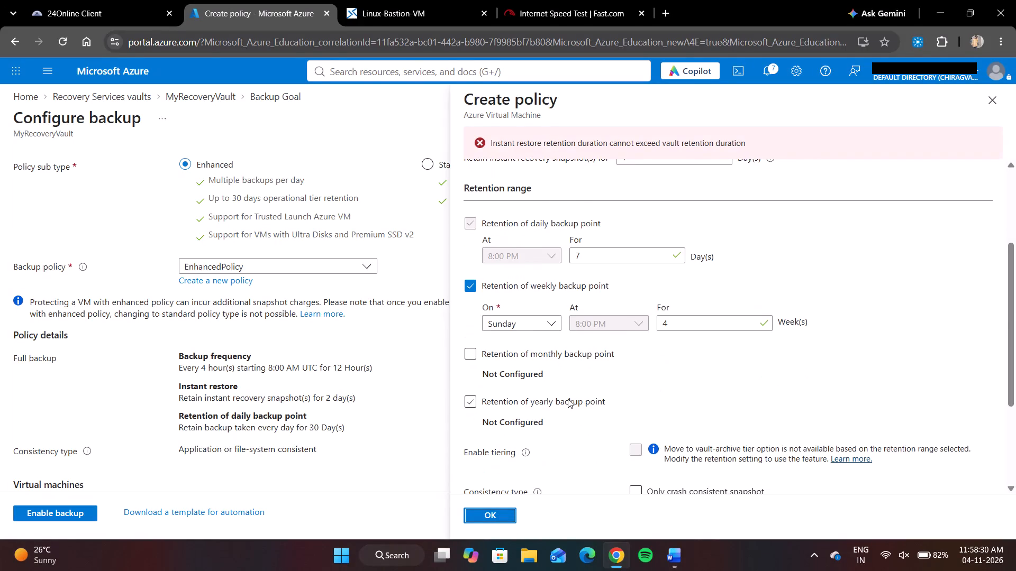
scroll(568, 399, up, 3)
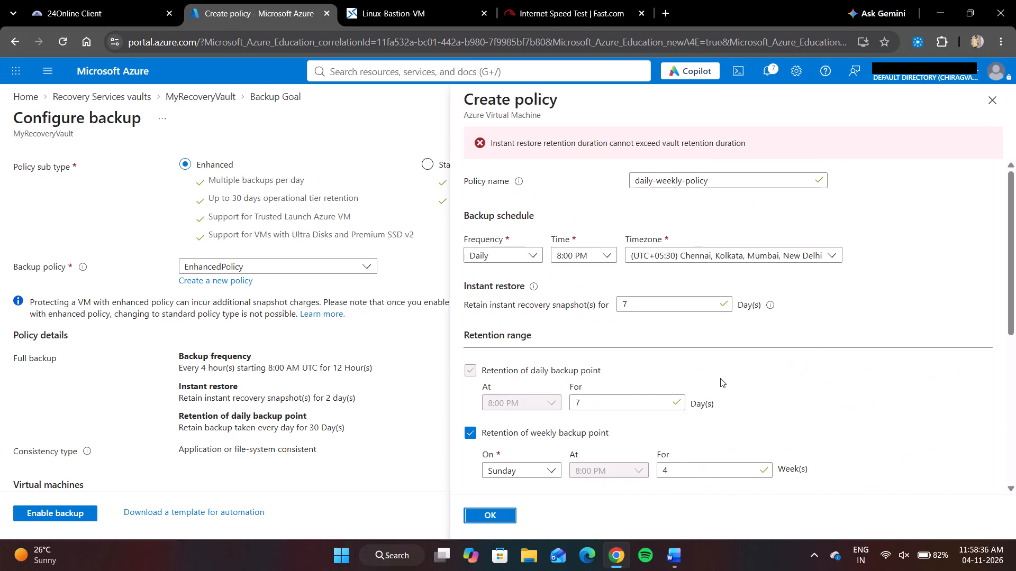
scroll(720, 378, up, 2)
click(664, 308)
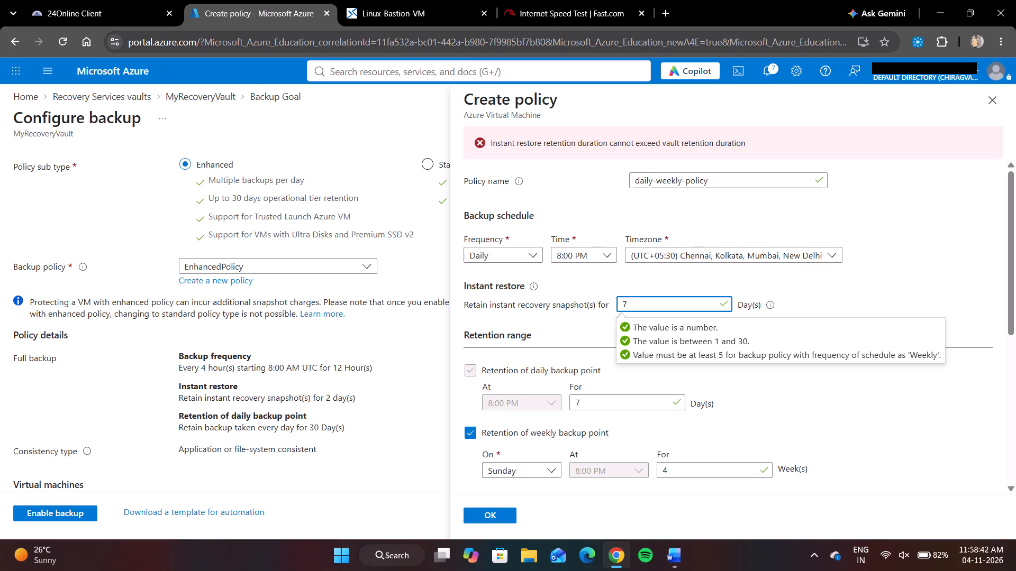
key(BackSpace)
key(2)
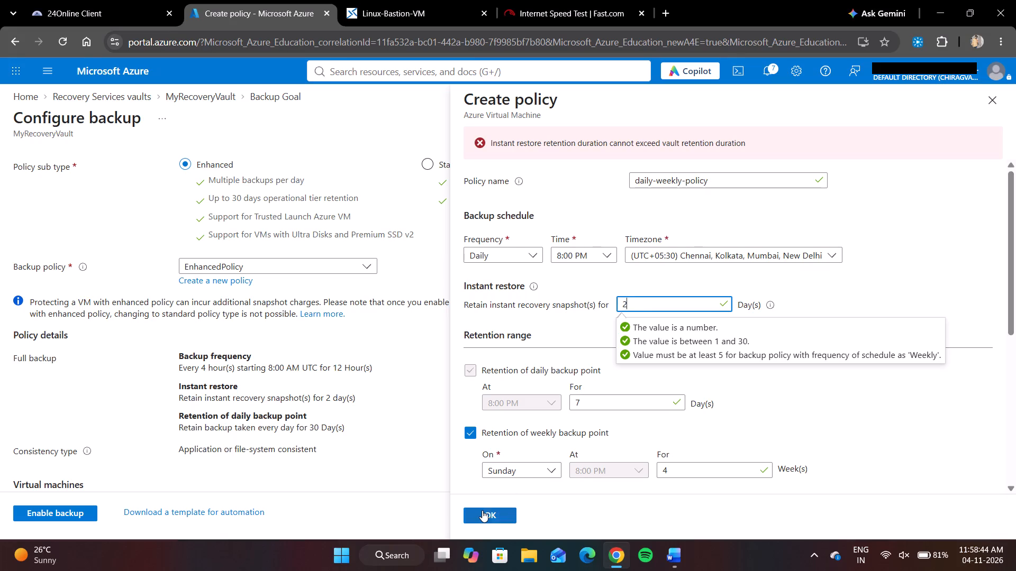
click(481, 510)
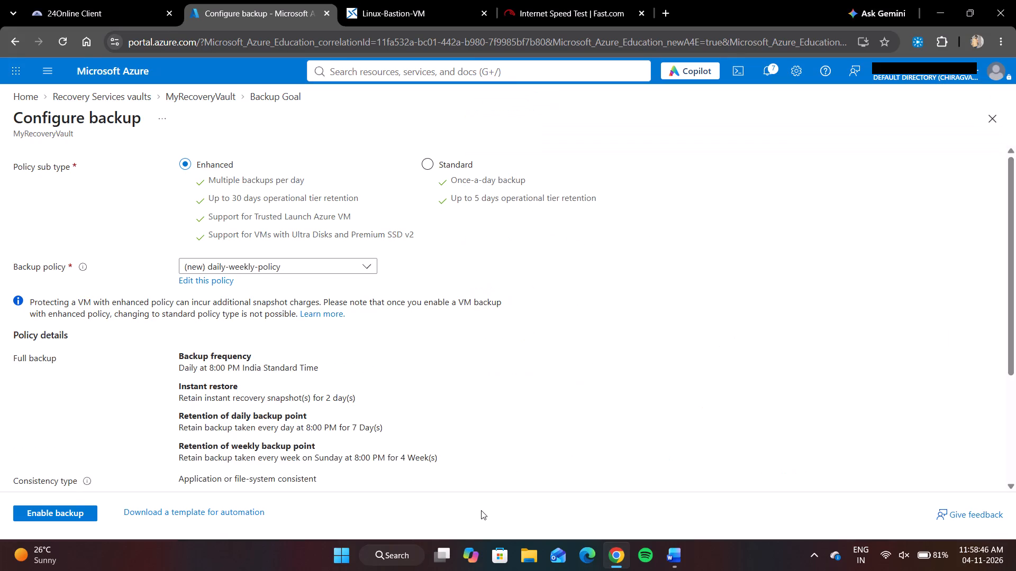
Add Linux-Bastion-VM from bastion-rg to the virtual machines protected by daily-weekly-policy.
scroll(295, 481, down, 3)
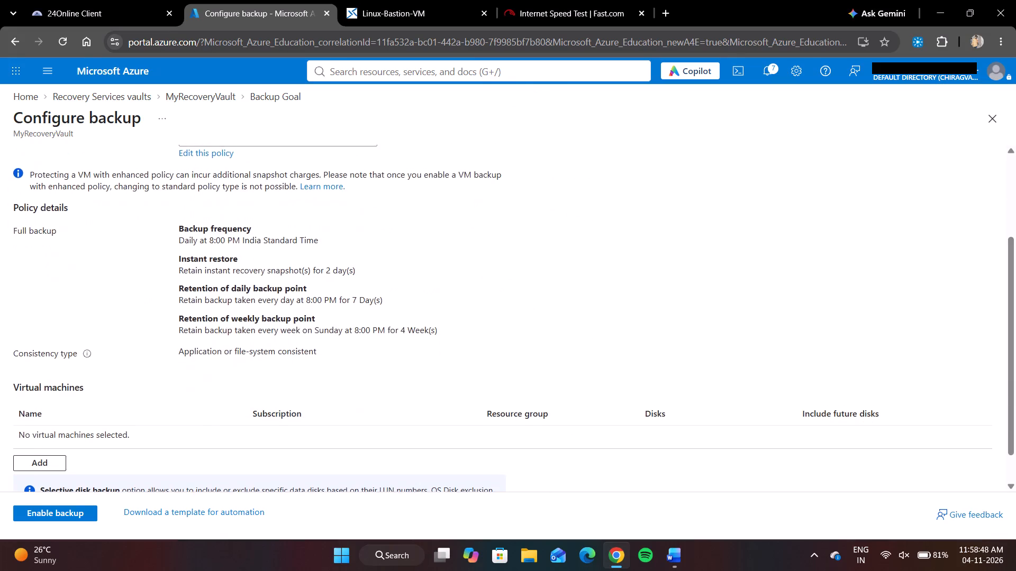
click(33, 466)
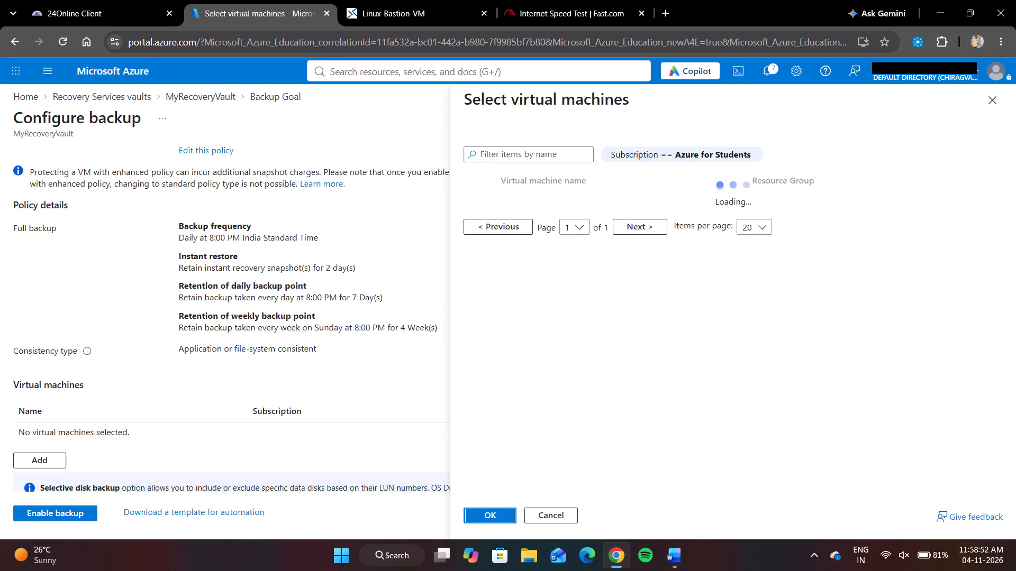
click(479, 196)
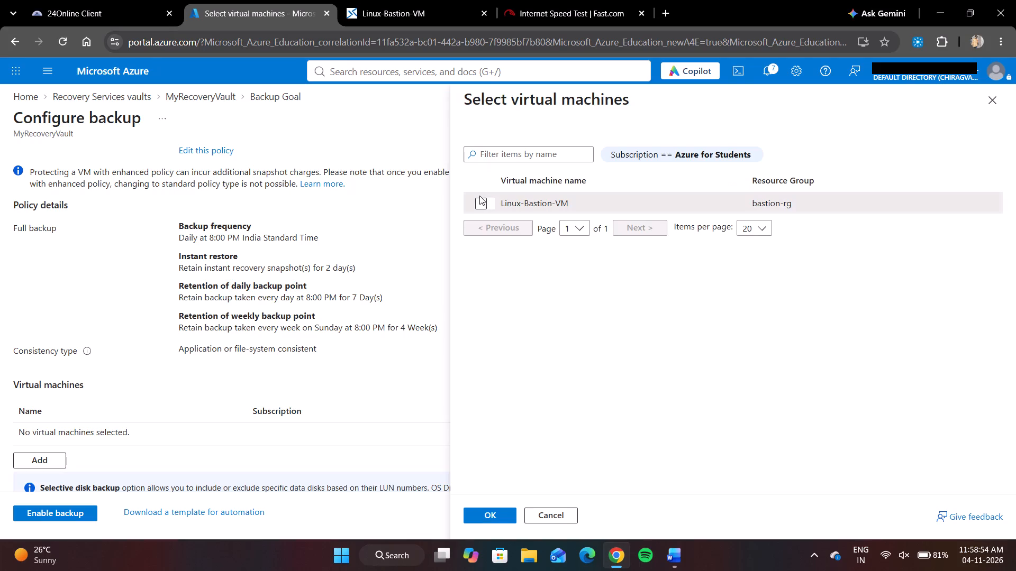
click(482, 204)
click(500, 513)
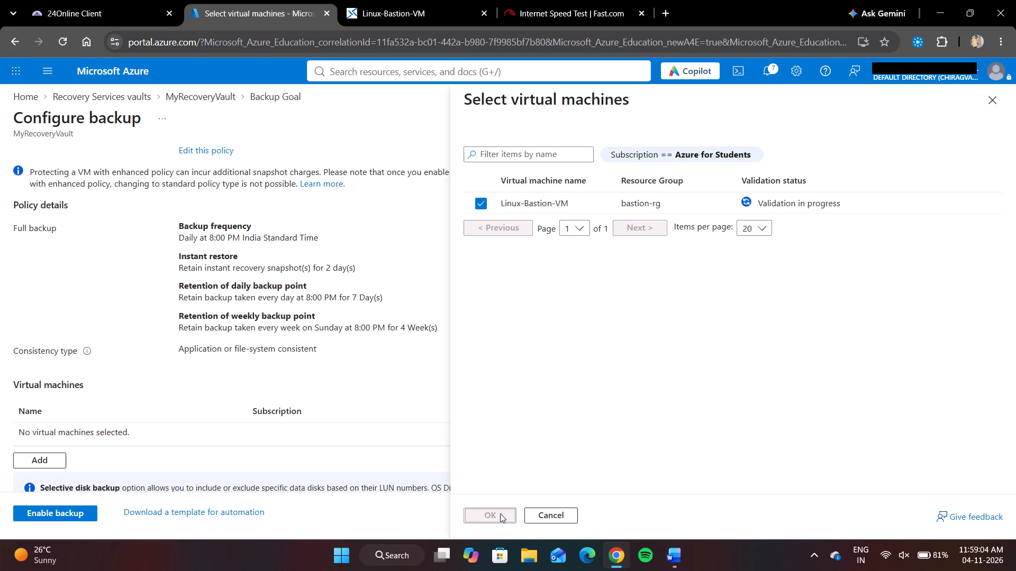
Capture a screenshot of the Configure backup page with the policy details and Linux-Bastion-VM, from the Azure header down through the taskbar.
scroll(529, 325, up, 1)
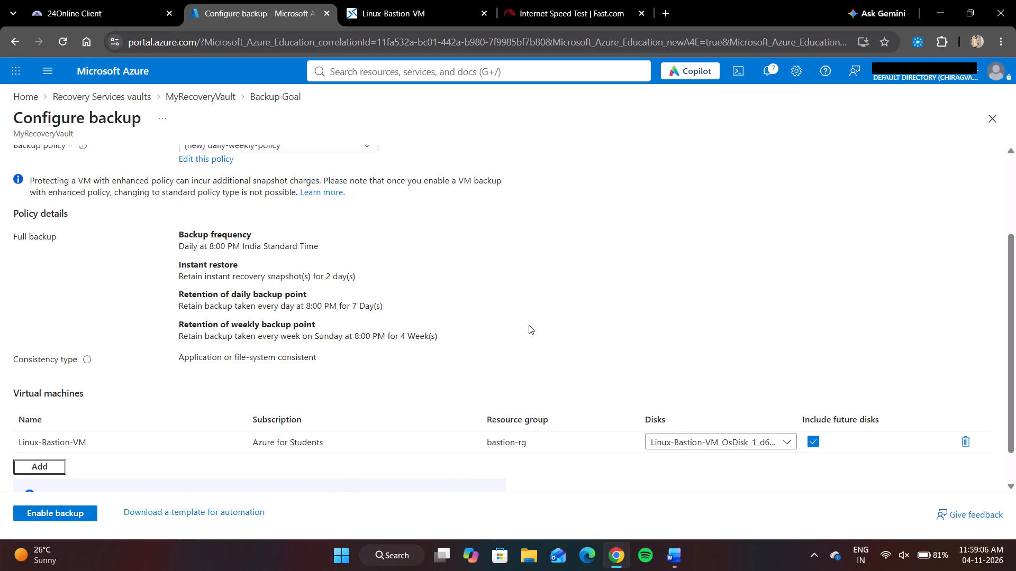
scroll(529, 325, up, 2)
scroll(529, 325, down, 1)
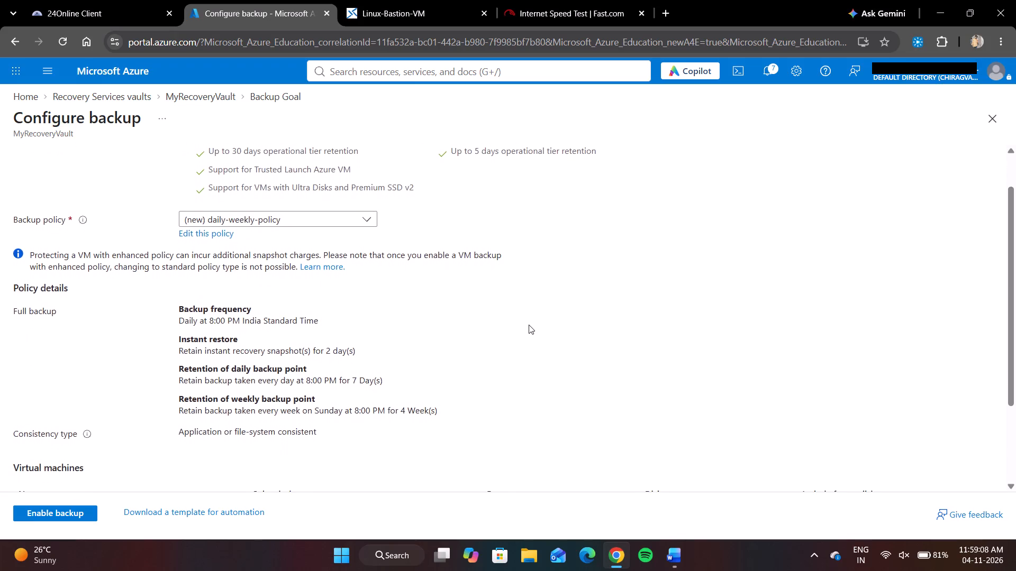
scroll(529, 325, down, 1)
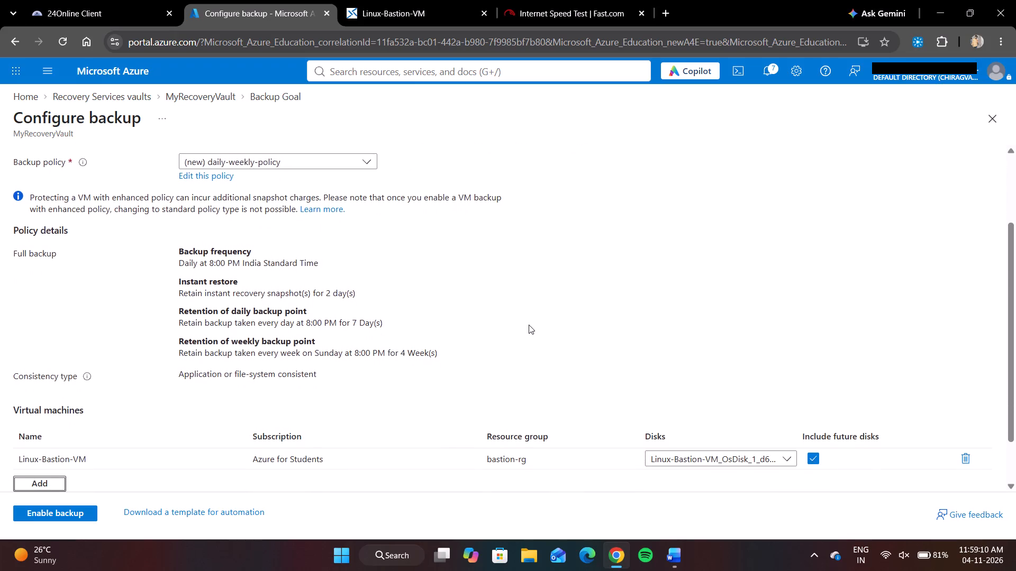
scroll(529, 325, down, 1)
key(Print)
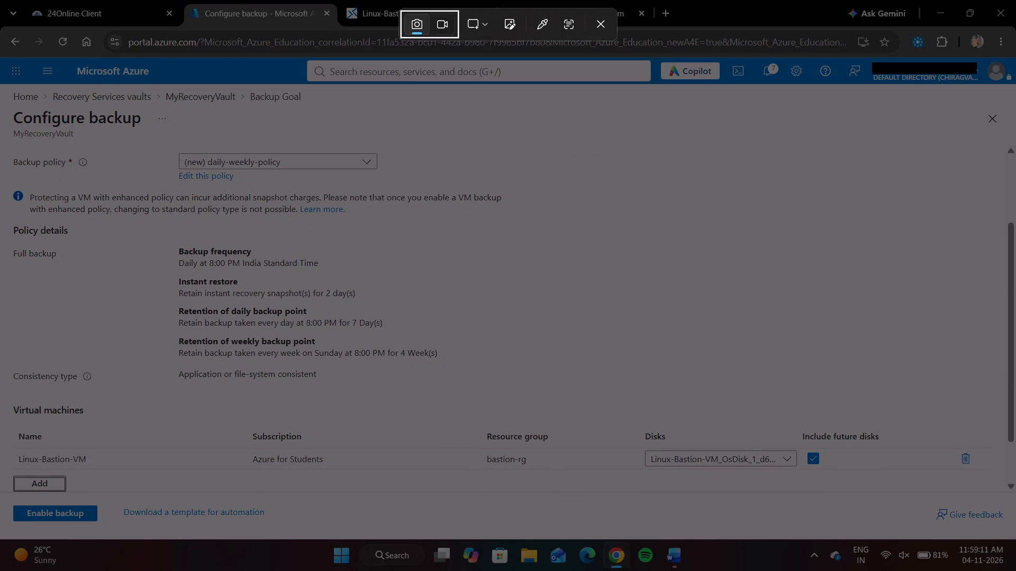
drag(0, 106, 519, 352)
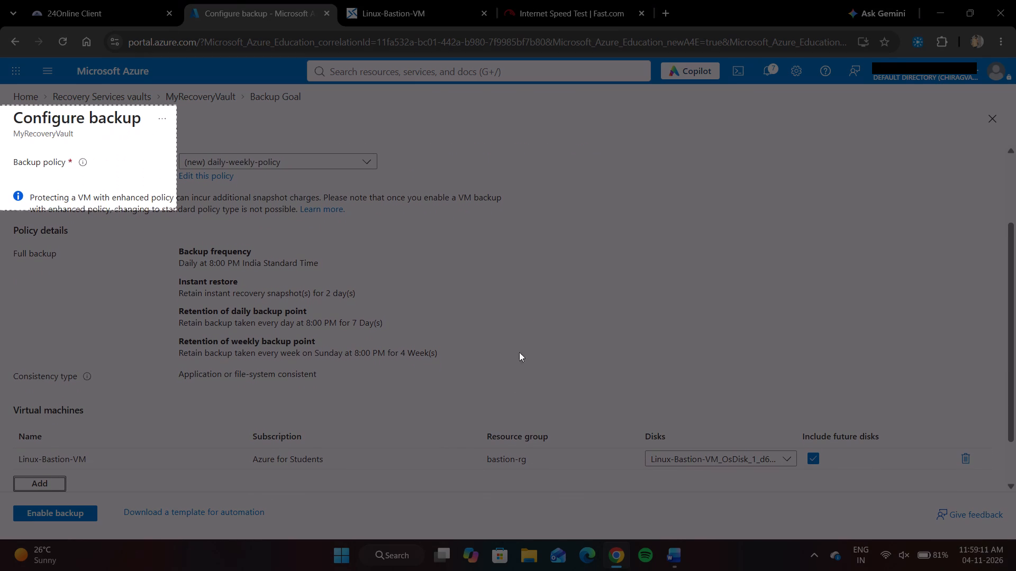
drag(519, 352, 1015, 570)
key(Print)
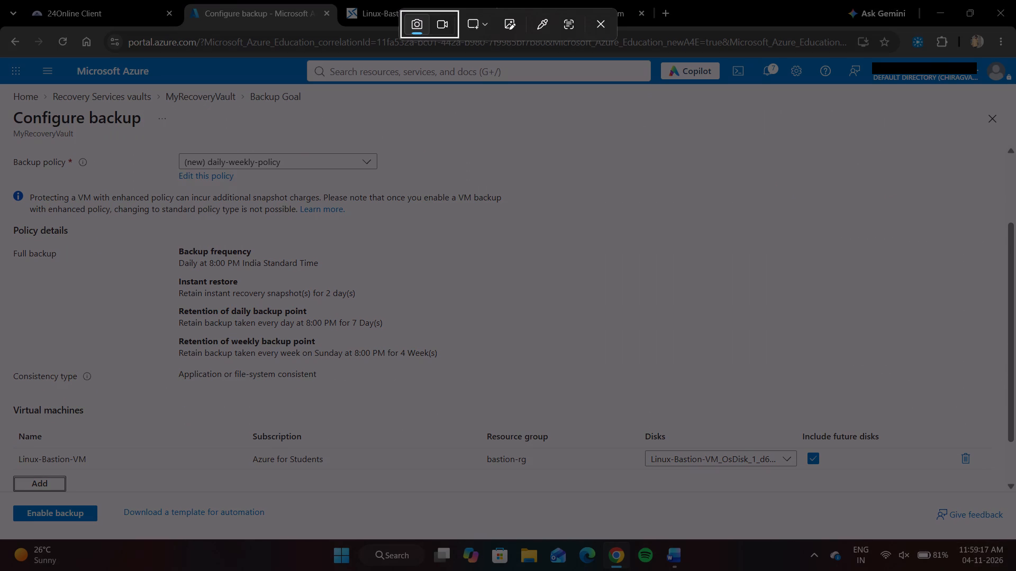
drag(0, 57, 1015, 570)
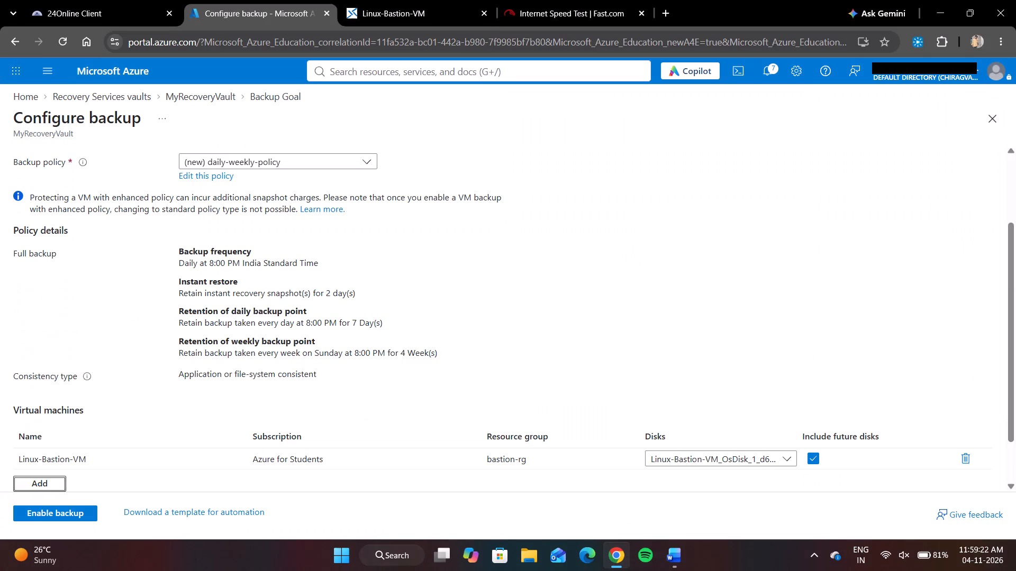
Switch to Word and paste the Configure backup screenshot below the Recovery Services vaults image, checking its placement.
click(666, 554)
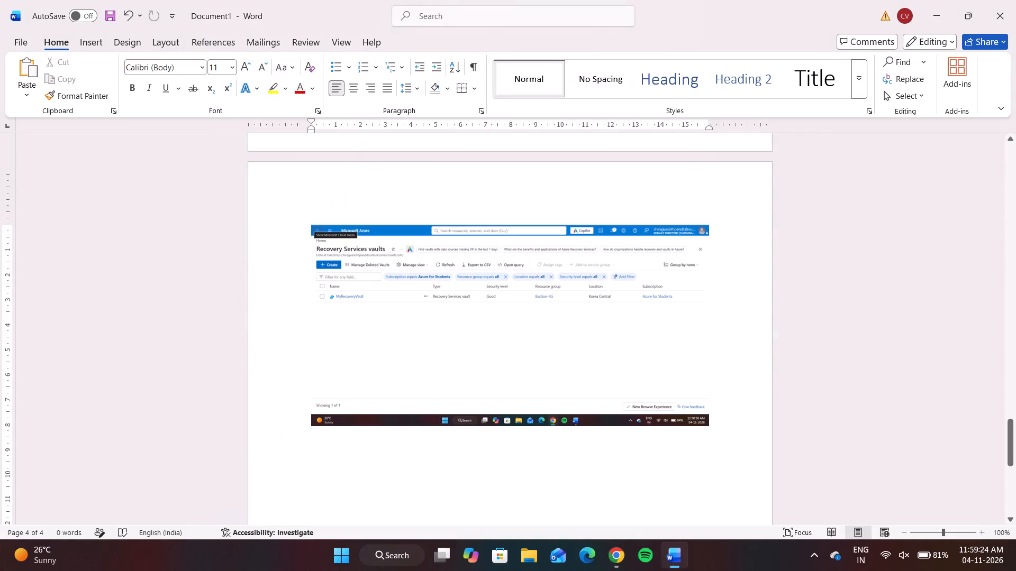
key(ctrl+b)
key(ctrl+v)
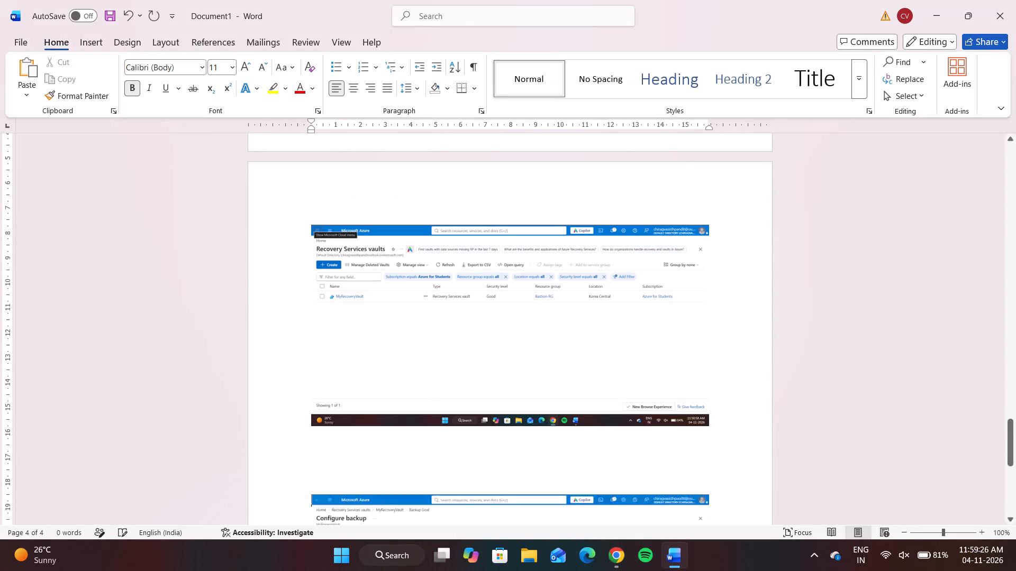
scroll(523, 391, down, 1)
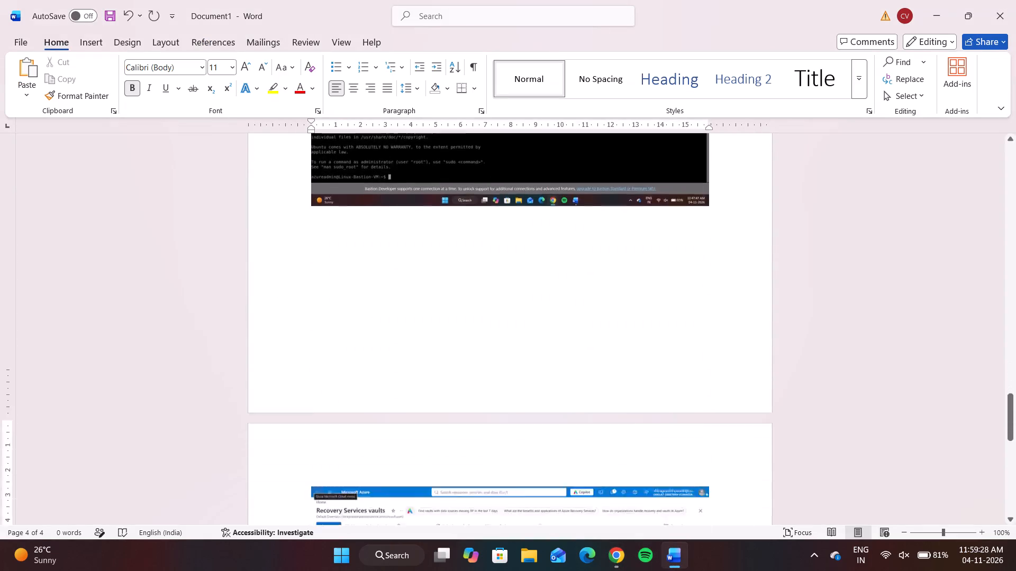
scroll(523, 391, down, 3)
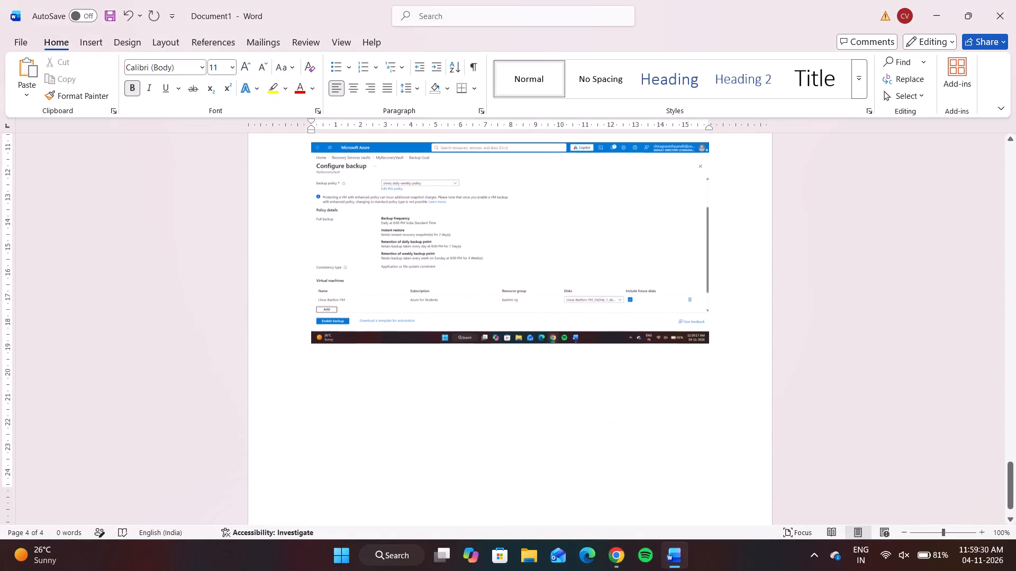
Switch to Chrome and enable backup for Linux-Bastion-VM with daily-weekly-policy in MyRecoveryVault.
click(615, 551)
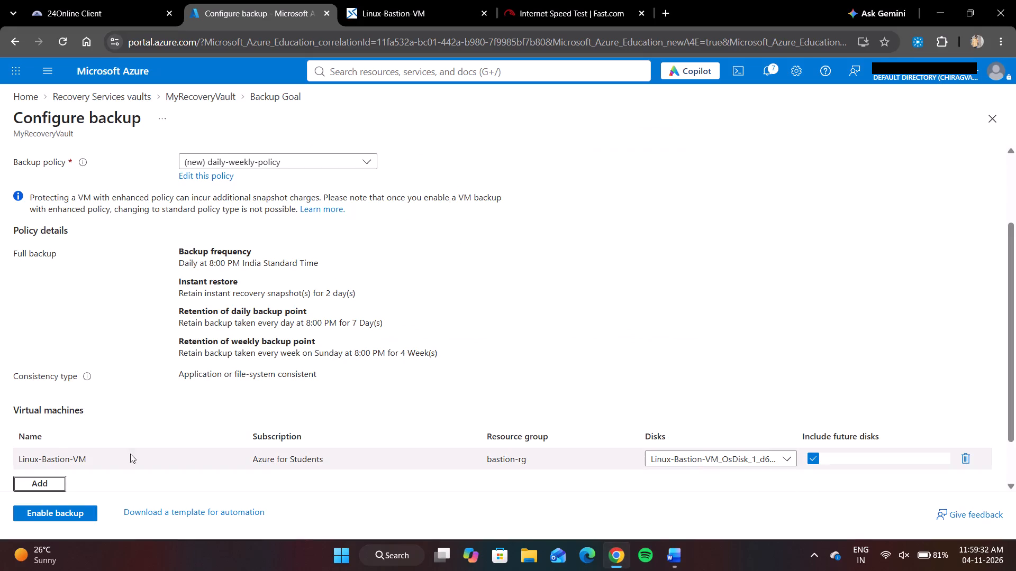
click(42, 510)
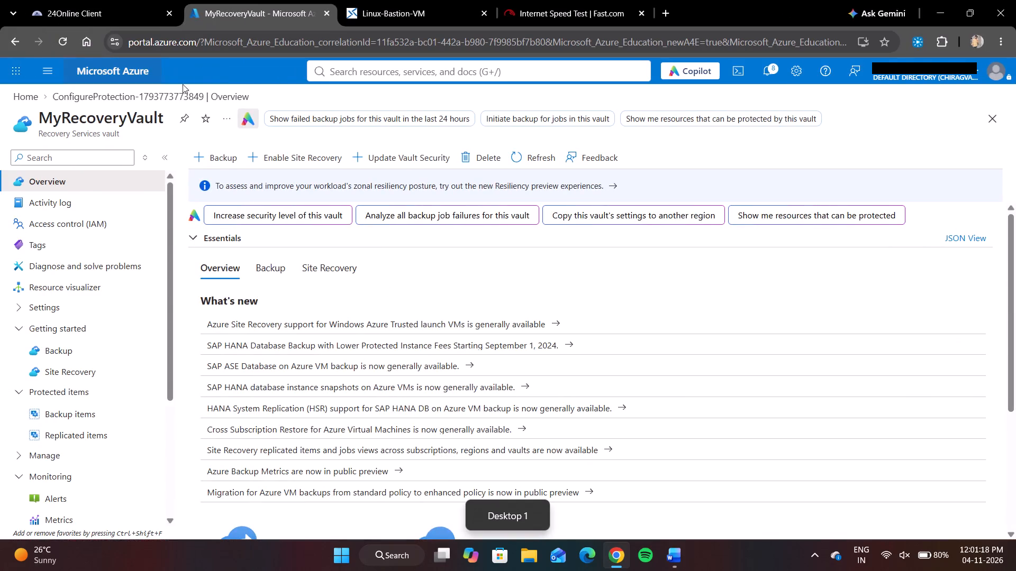
Reopen MyRecoveryVault from the Recovery Services vaults list and show its Azure Virtual Machine backup items.
click(94, 94)
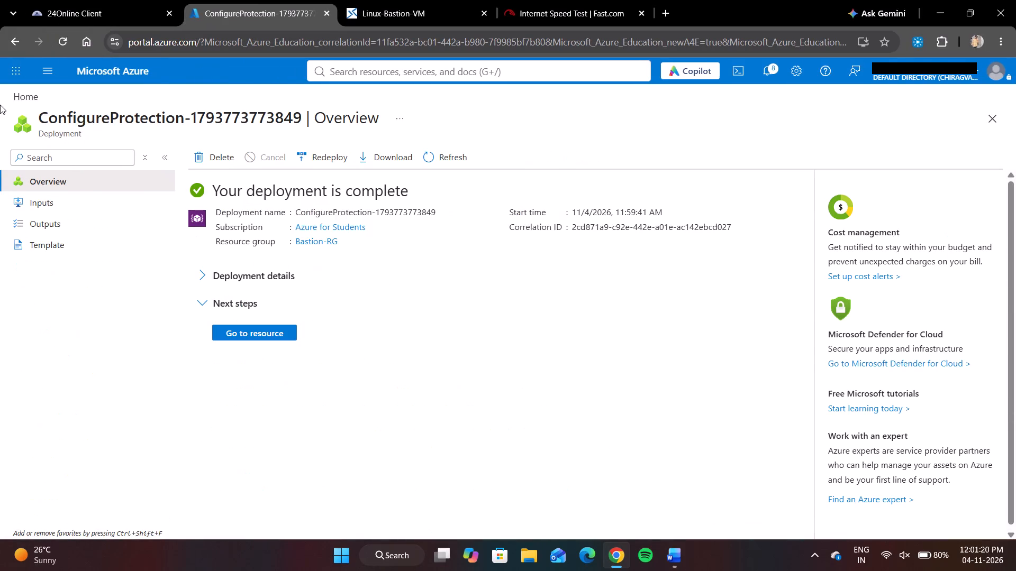
click(11, 97)
click(267, 157)
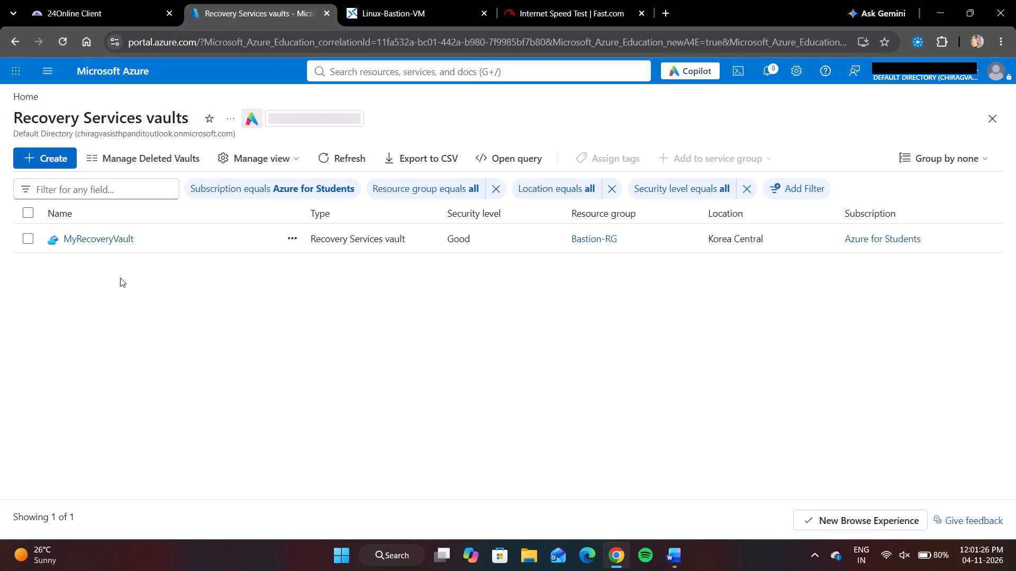
click(114, 242)
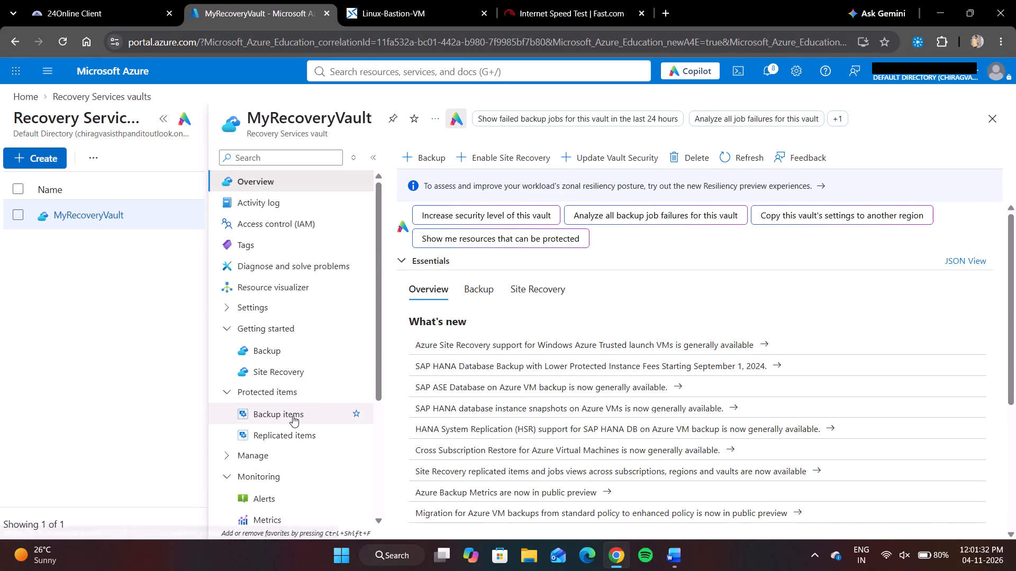
click(276, 312)
click(276, 312)
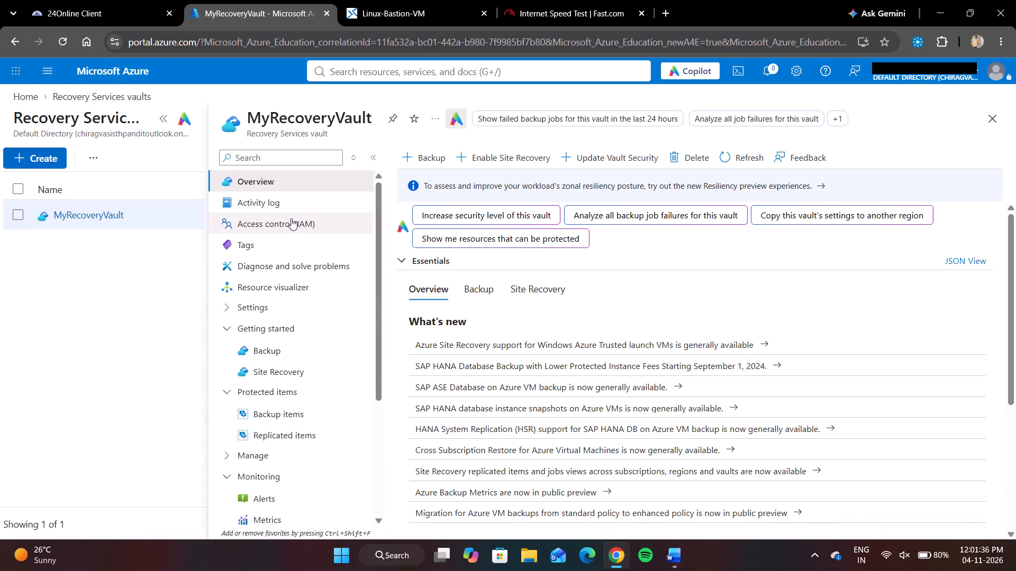
click(296, 353)
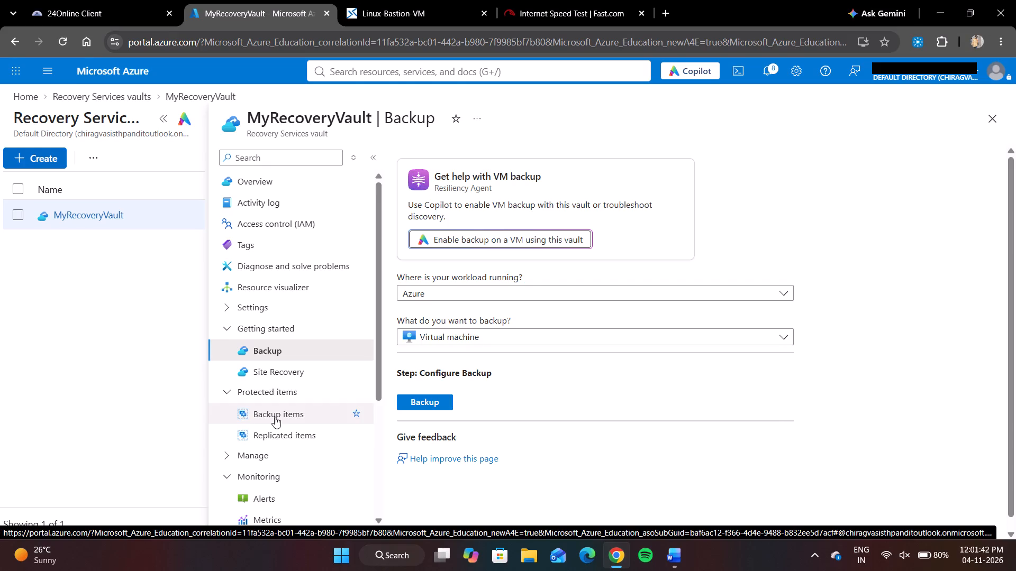
click(275, 417)
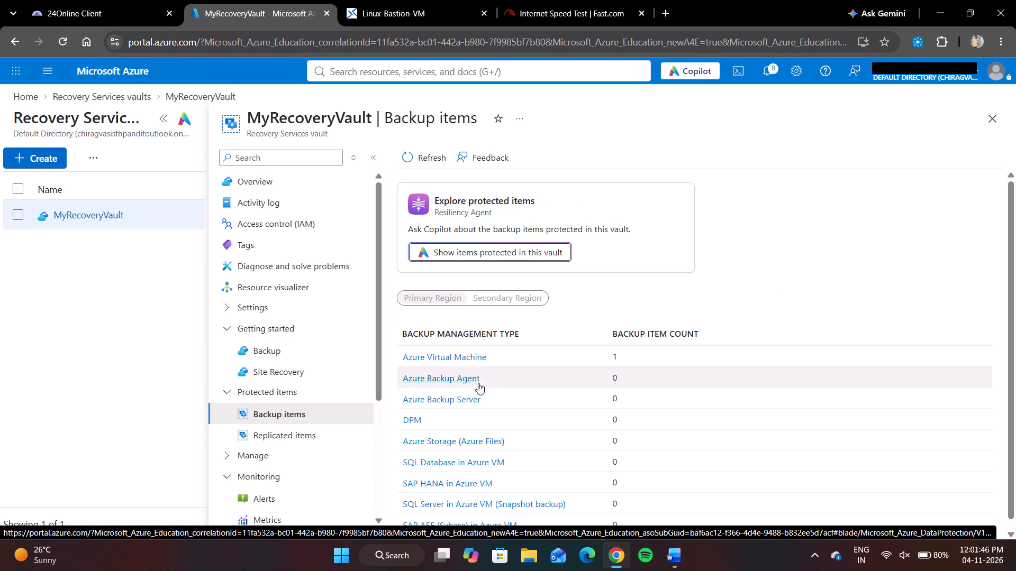
click(448, 359)
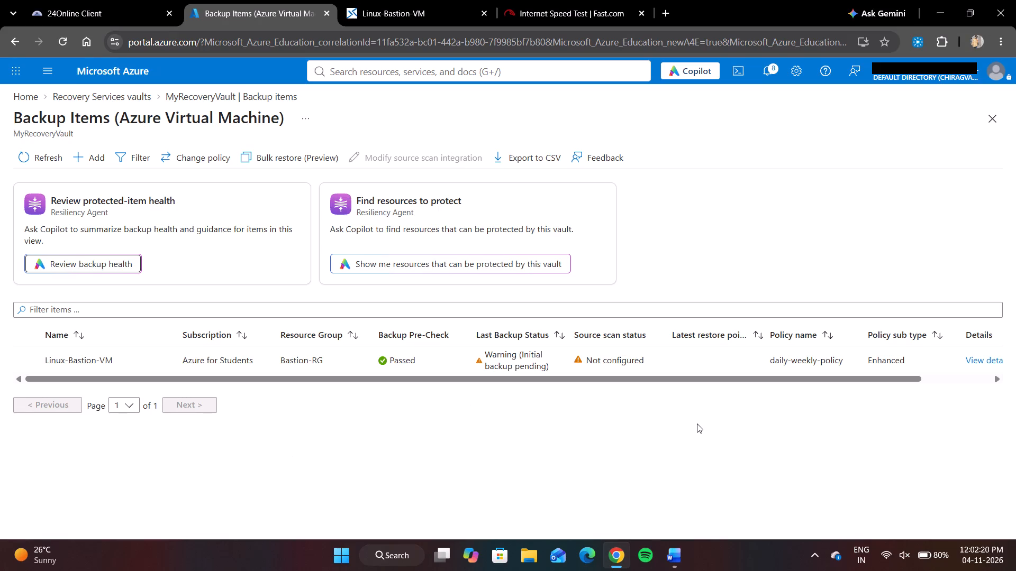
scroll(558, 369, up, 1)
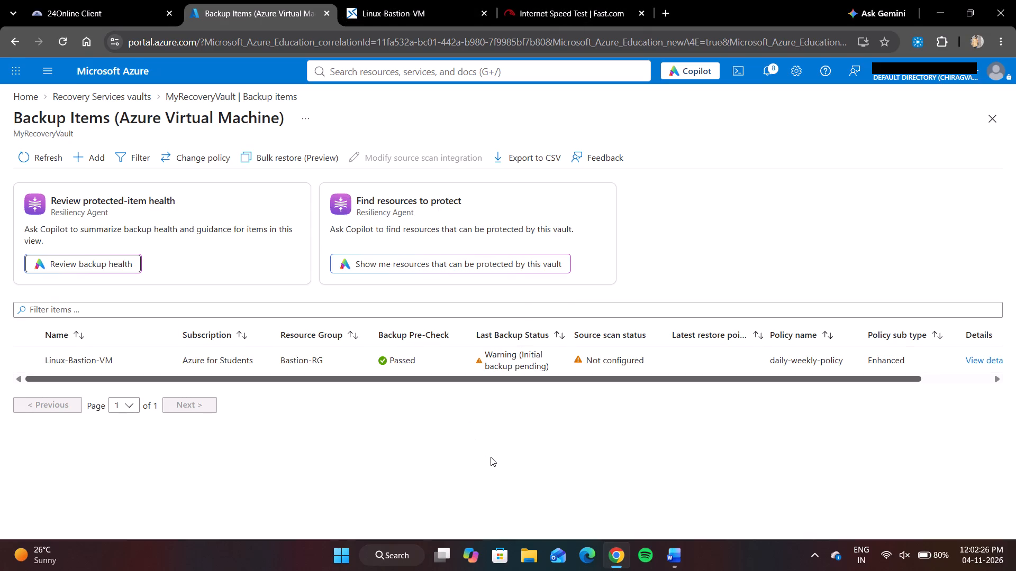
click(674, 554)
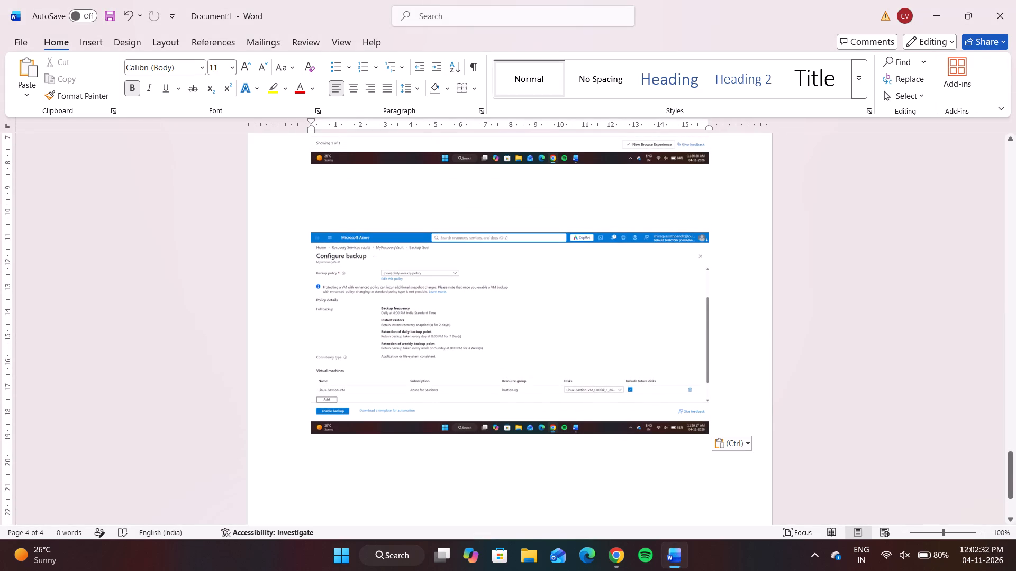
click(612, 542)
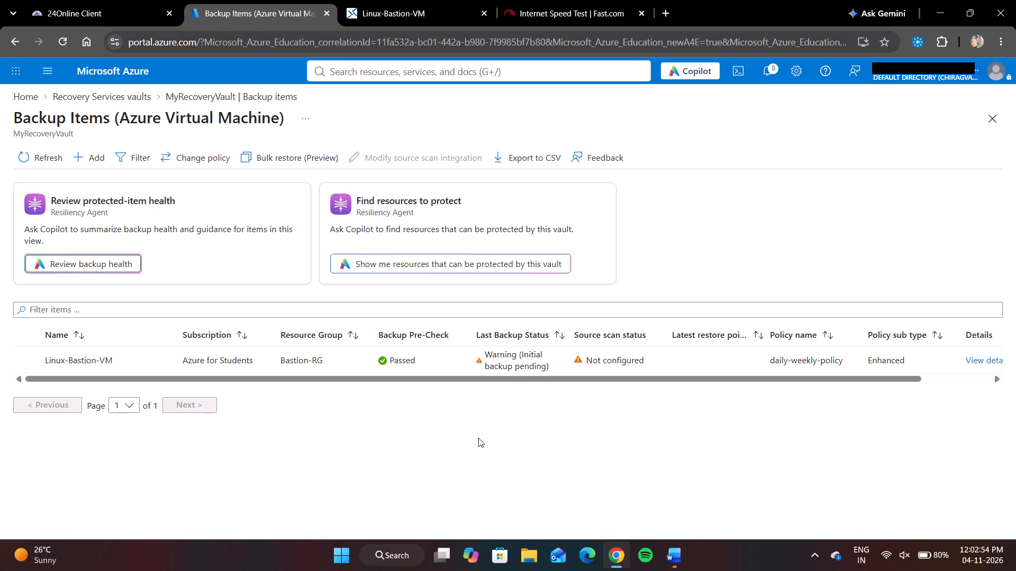
Open the backup item details of Linux-Bastion-VM and start a manual Backup now.
click(992, 362)
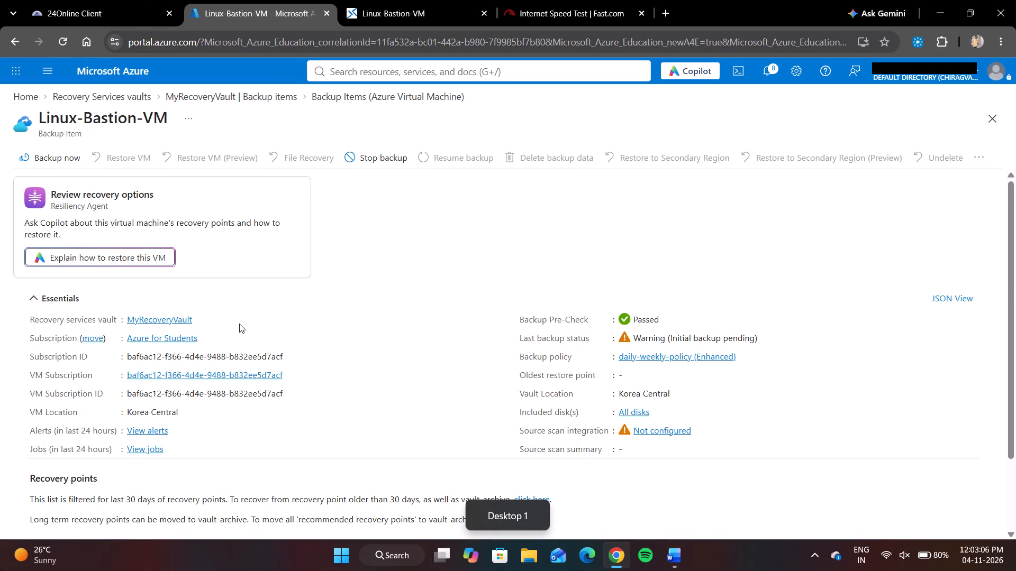
scroll(239, 324, down, 3)
scroll(239, 322, up, 2)
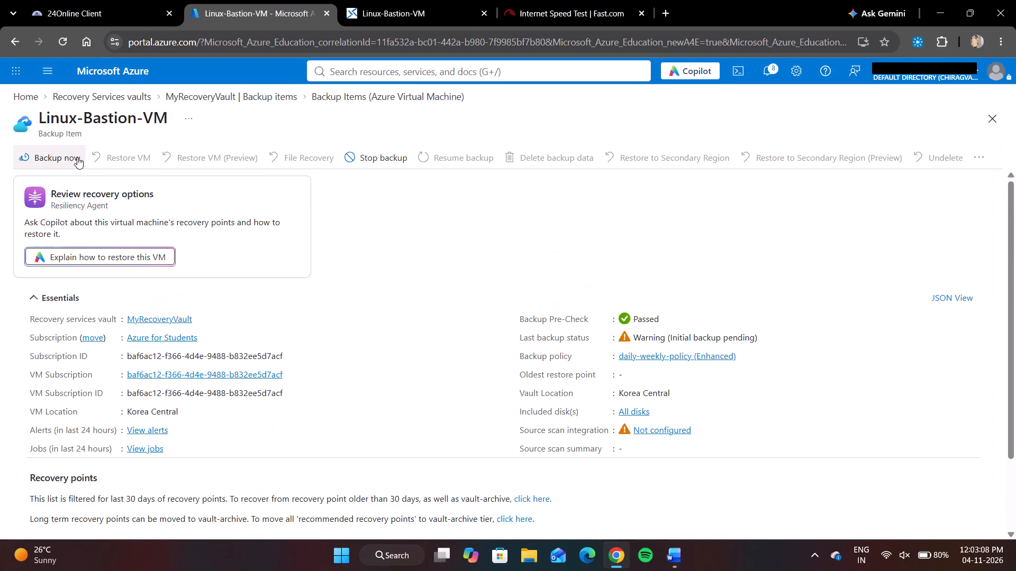
click(69, 157)
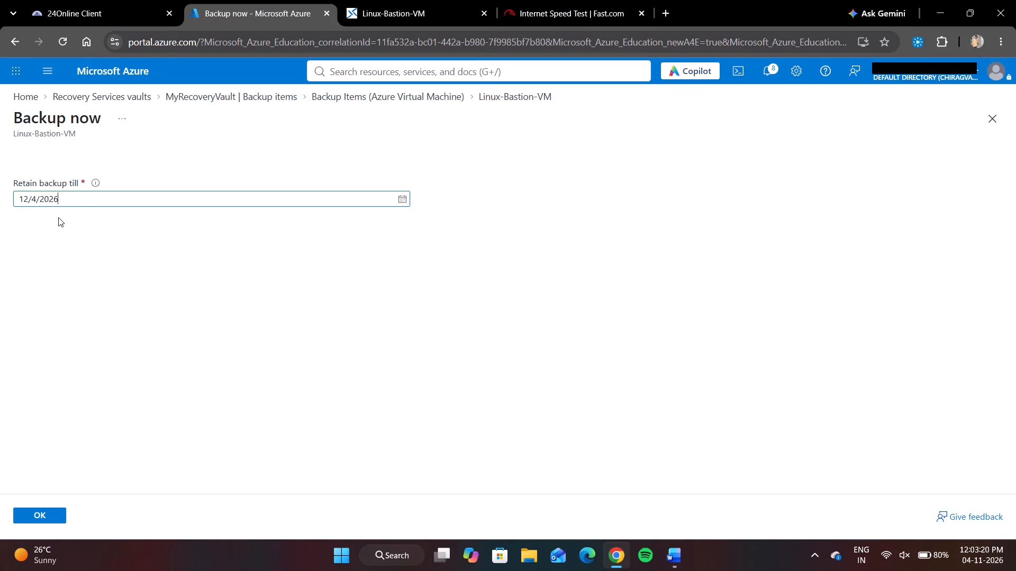
Set the Retain backup till date of the Linux-Bastion-VM manual backup to 11/11/2026, using the system calendar to find the date.
click(35, 201)
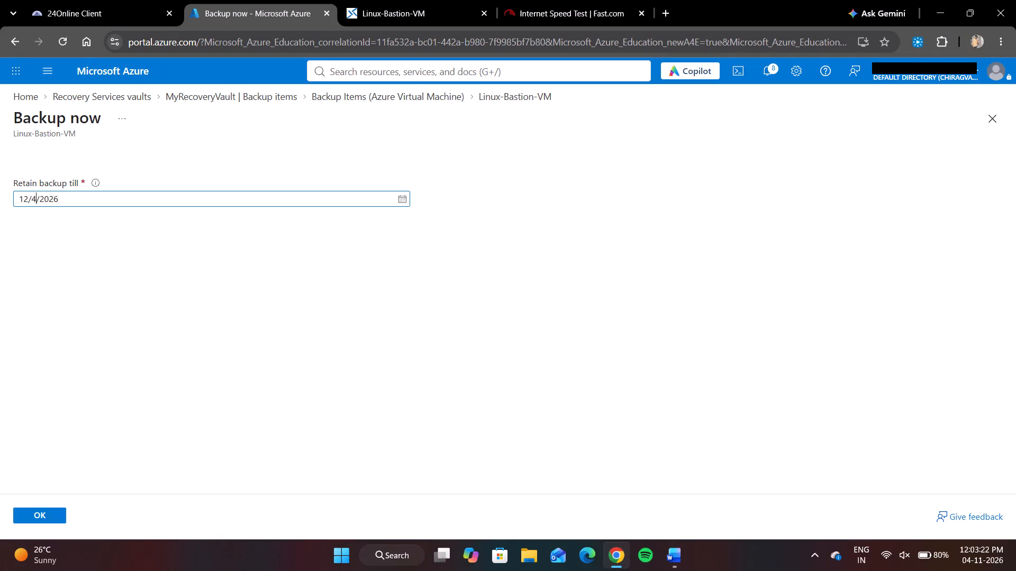
click(24, 201)
key(Right)
key(BackSpace)
key(1)
key(Right)
key(Right)
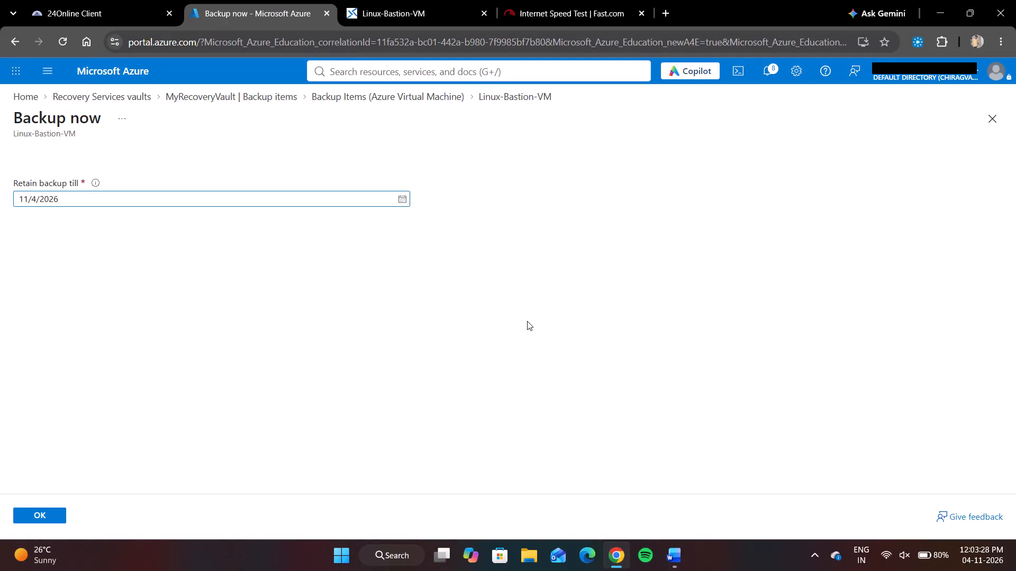
click(1003, 570)
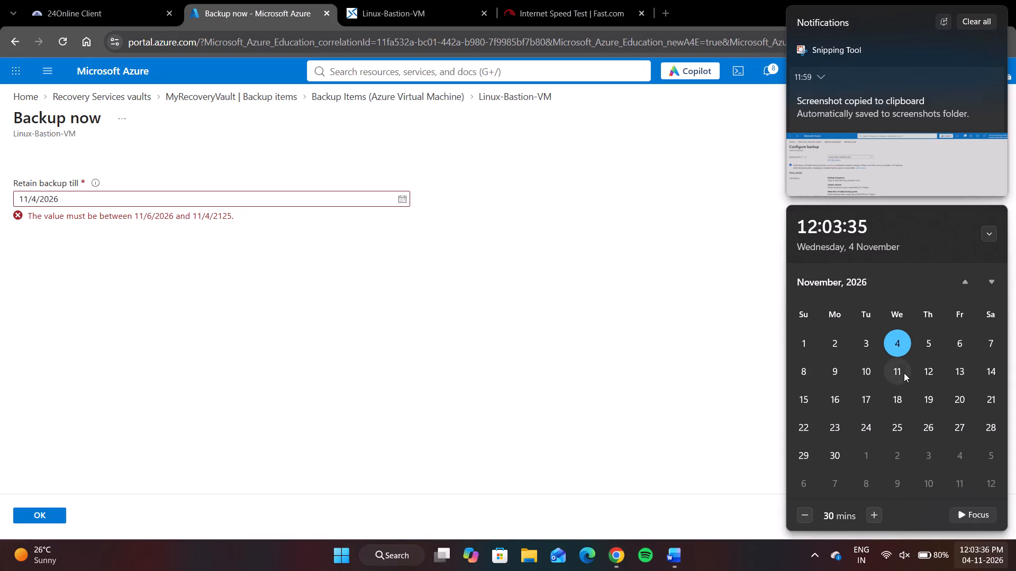
click(684, 327)
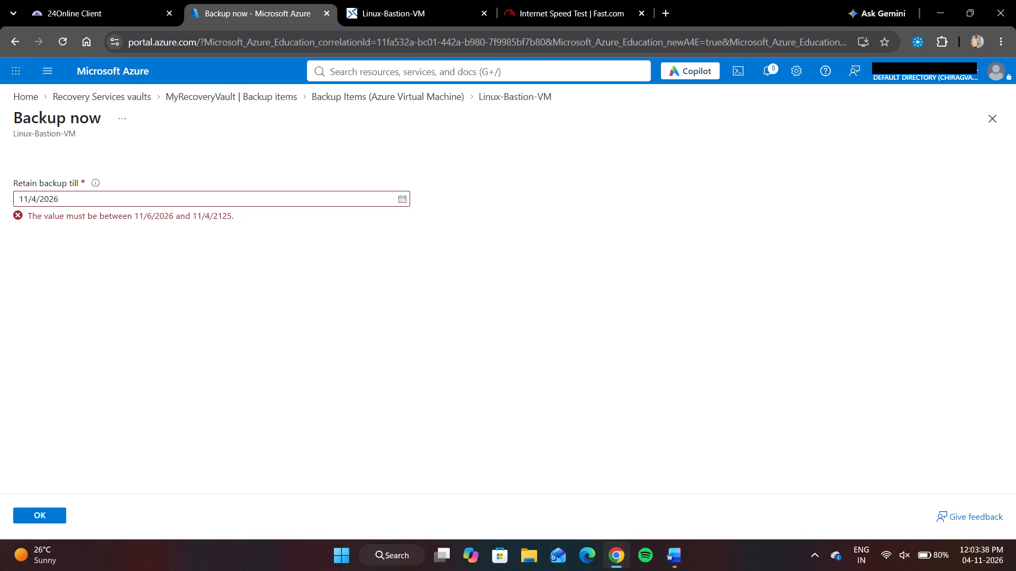
click(35, 199)
key(BackSpace)
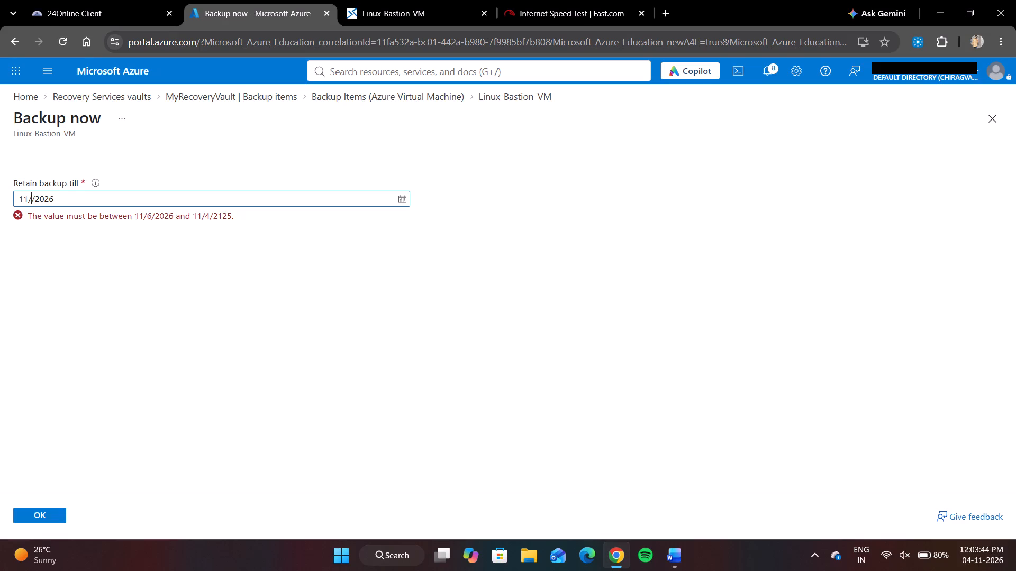
text(11)
click(966, 567)
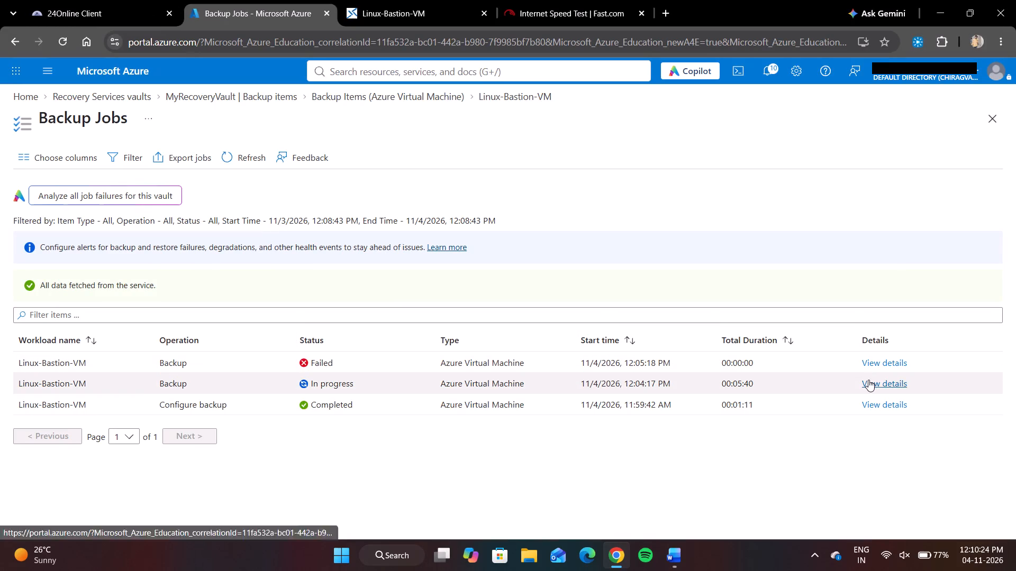
click(868, 380)
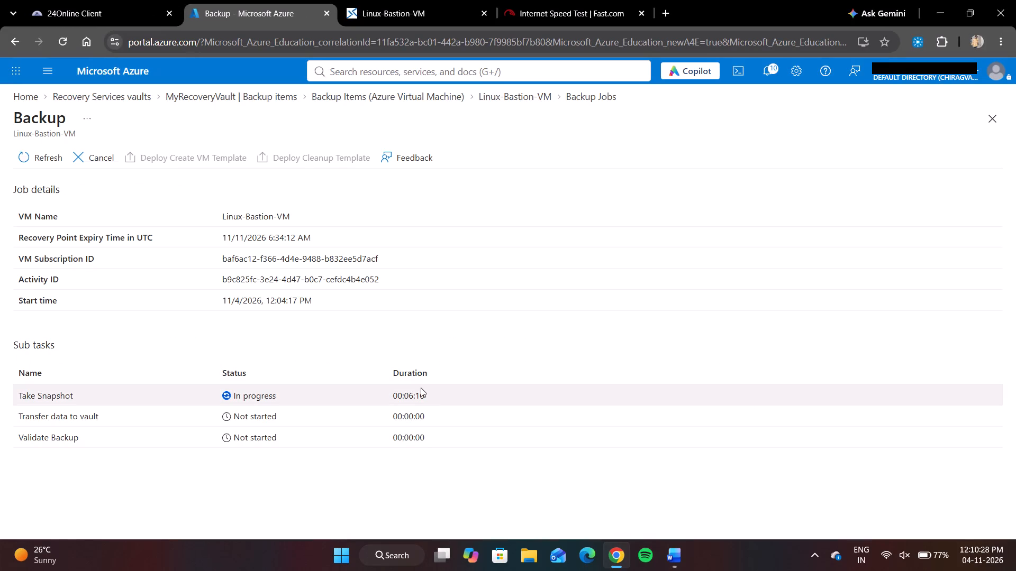
click(44, 158)
click(44, 158)
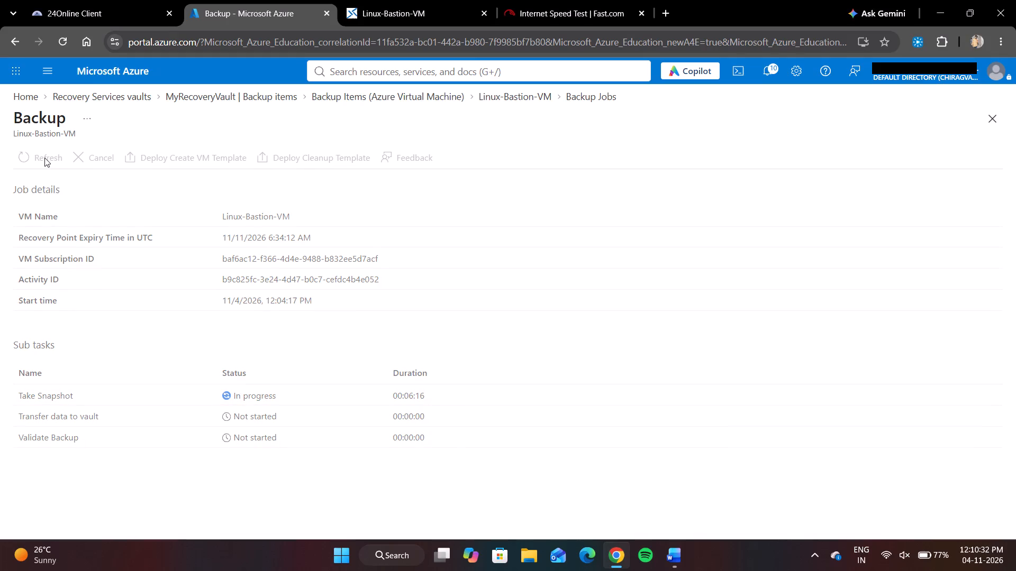
click(44, 158)
click(32, 155)
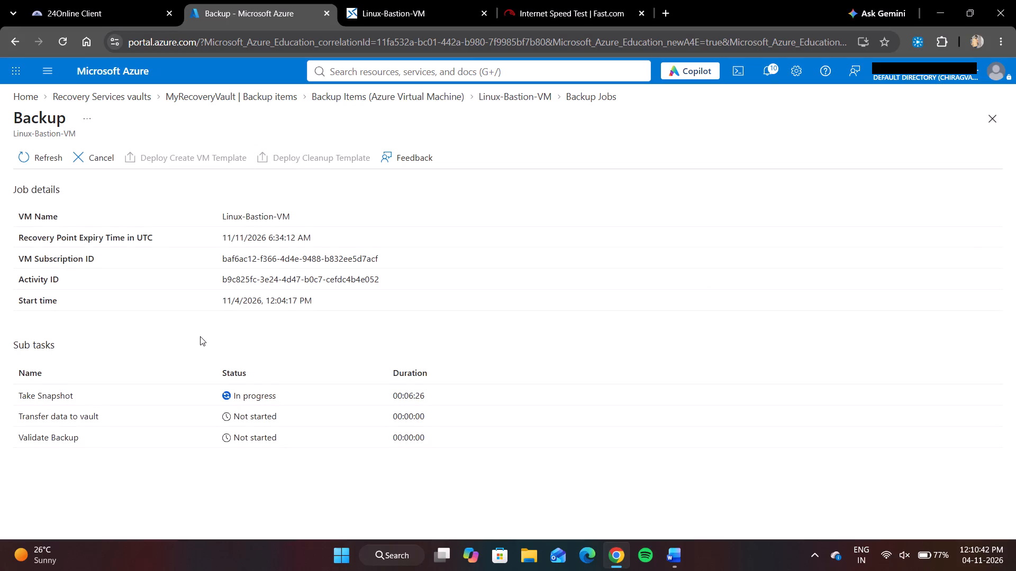
click(992, 118)
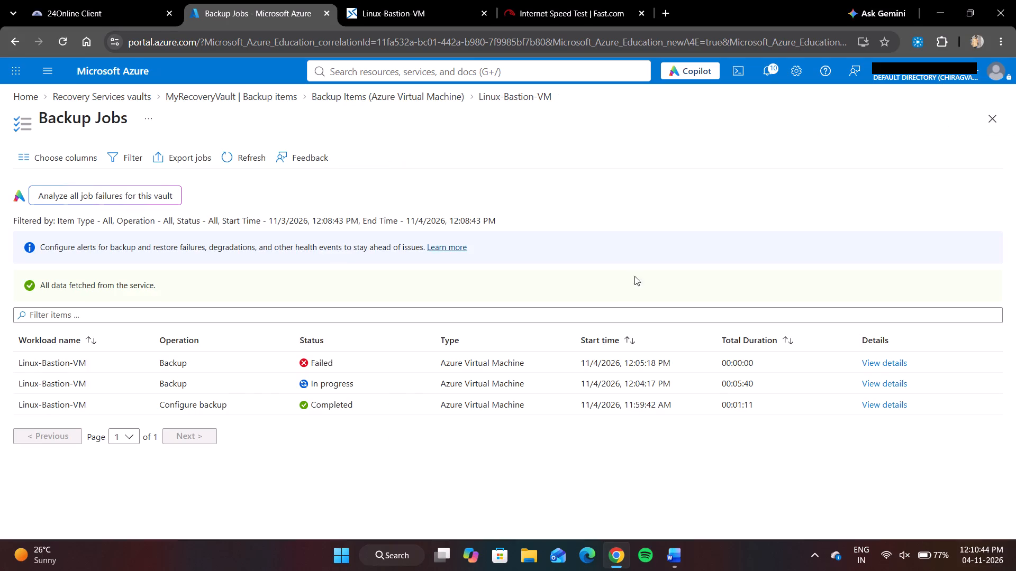
scroll(267, 390, down, 2)
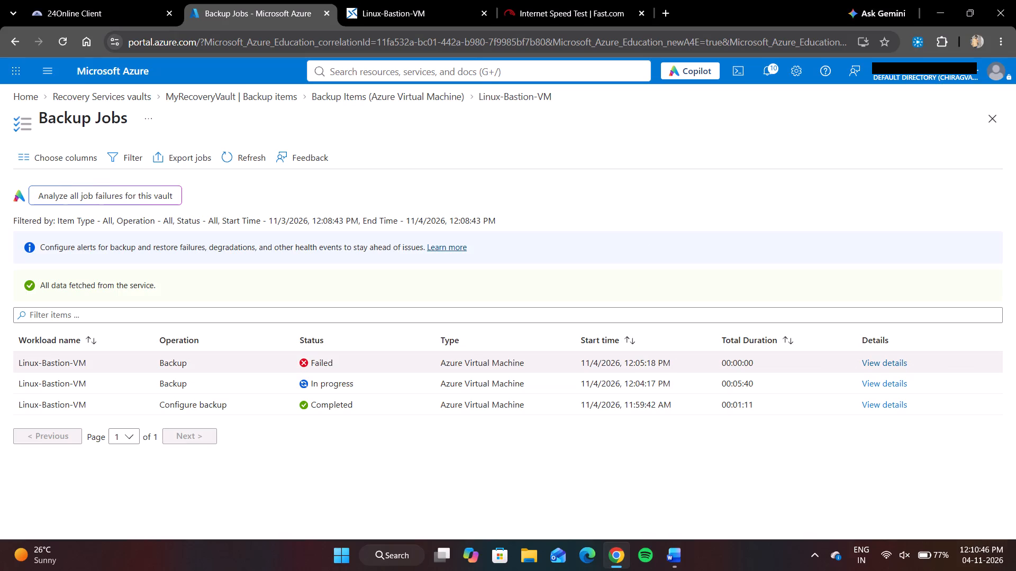
click(882, 384)
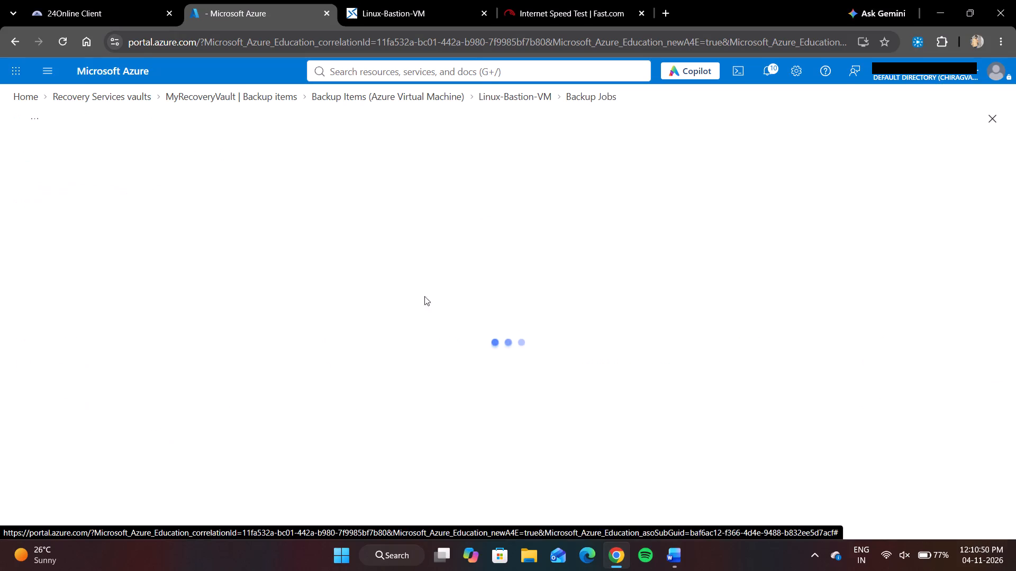
click(32, 165)
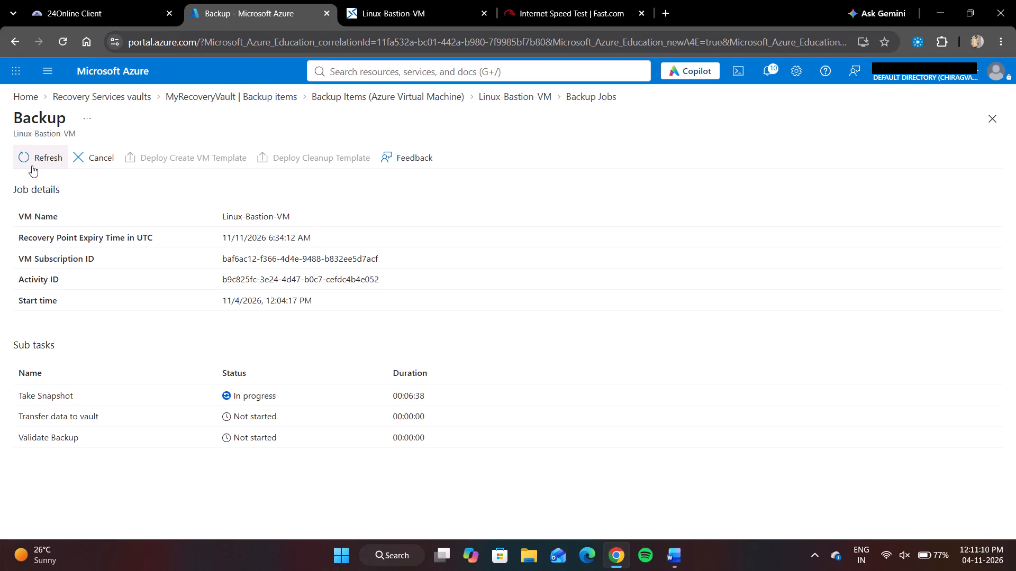
click(32, 165)
click(991, 116)
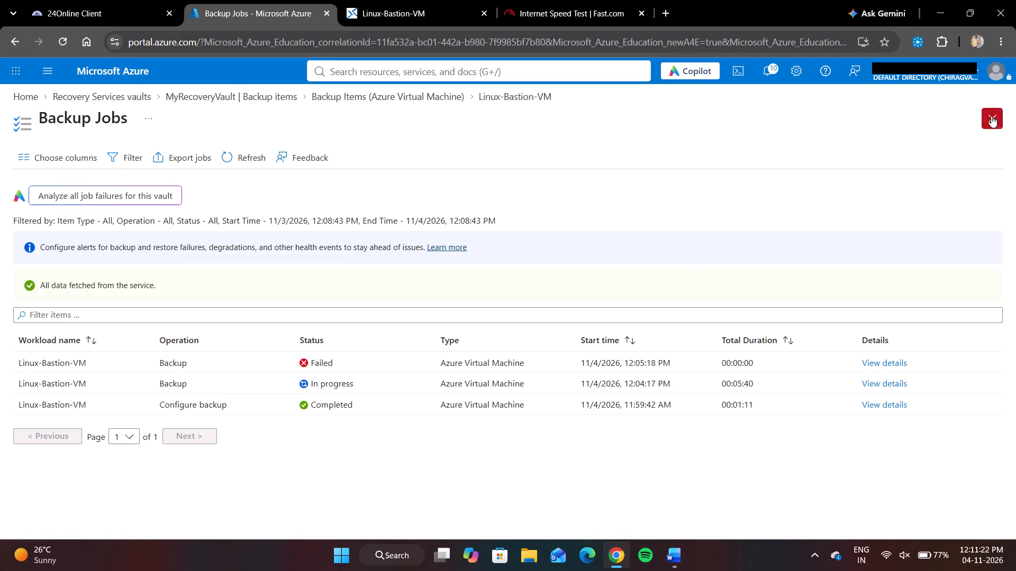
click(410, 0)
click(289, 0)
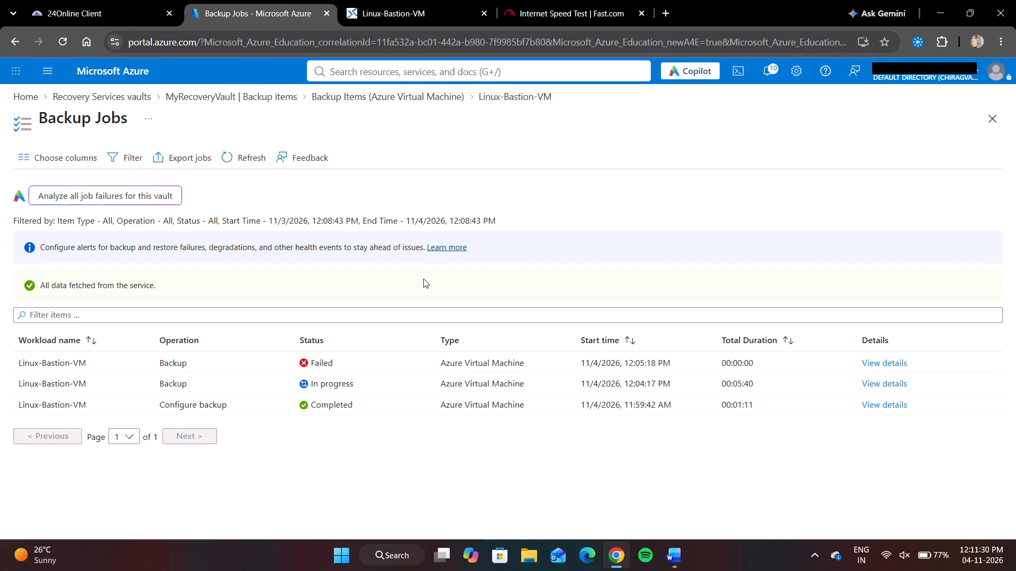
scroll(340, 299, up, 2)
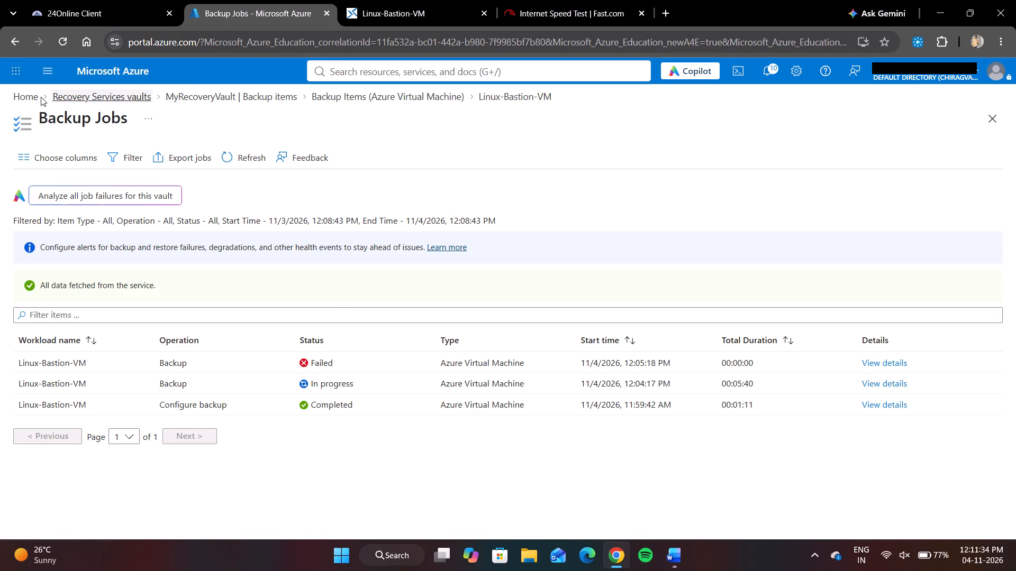
Leave Backup Jobs, view the Bastions list, and open the Recovery Services vaults list.
click(37, 97)
click(376, 145)
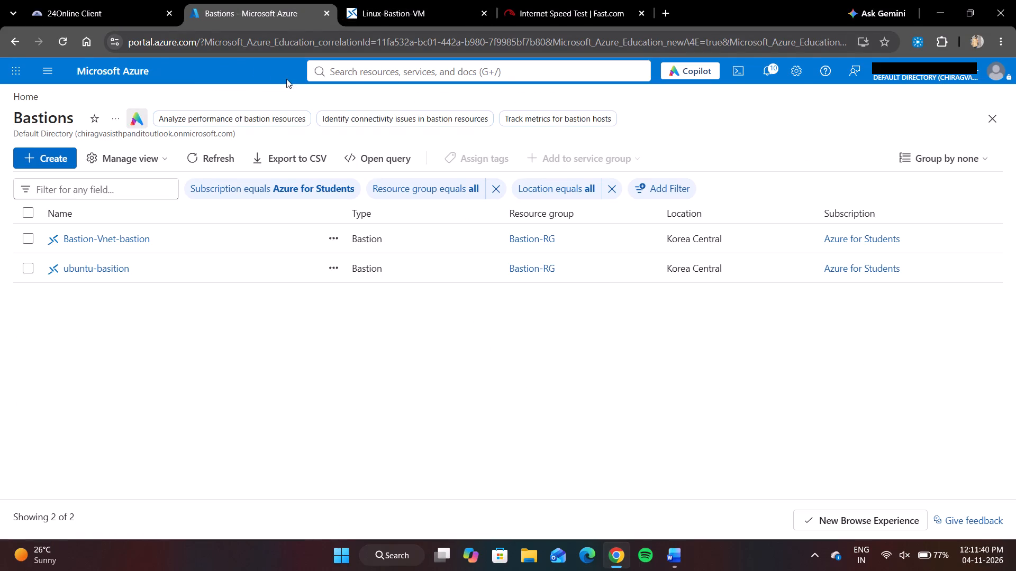
click(353, 65)
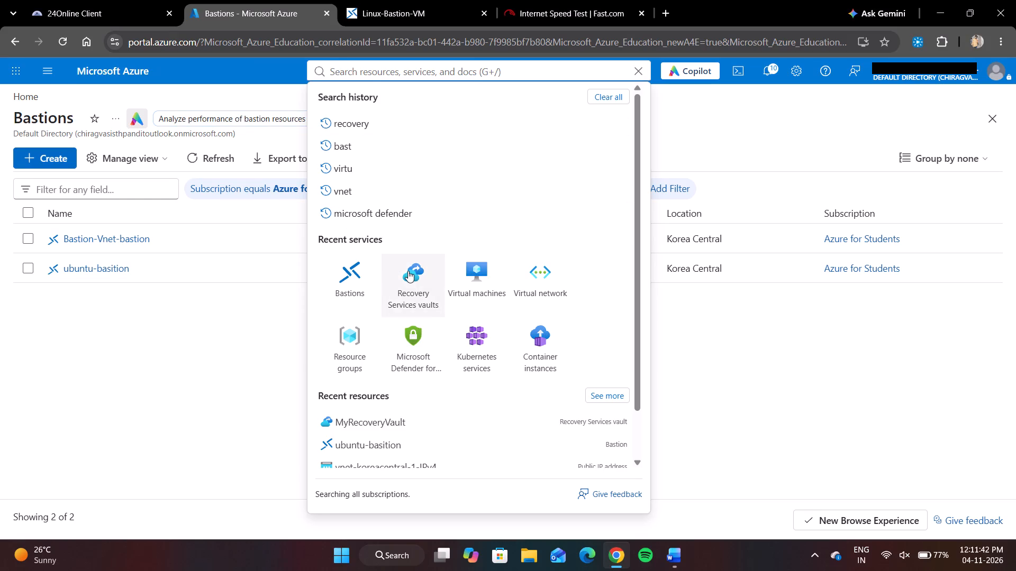
click(408, 271)
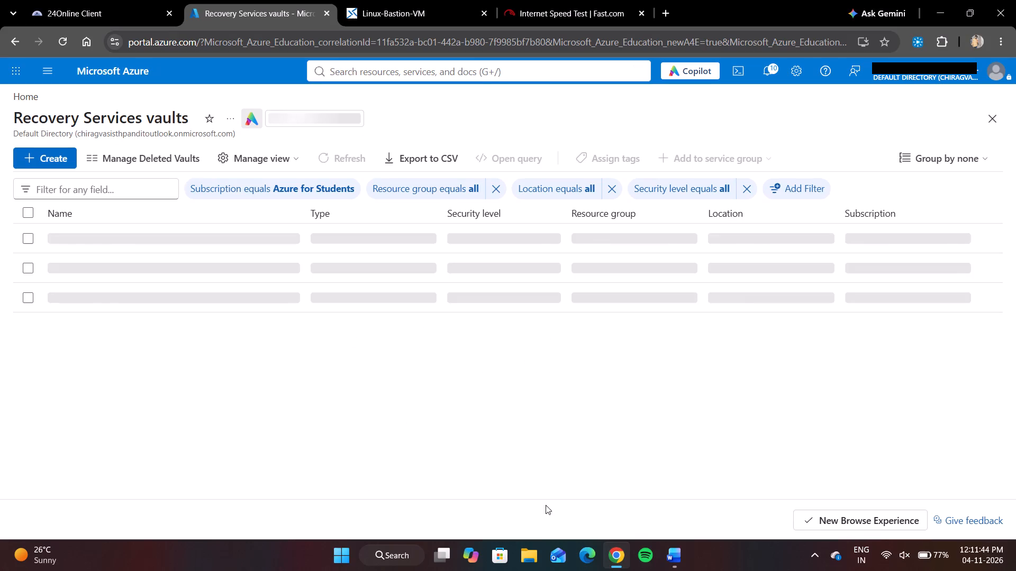
Switch to the Word document and review the Configure backup screenshot near its end at a larger zoom.
click(673, 561)
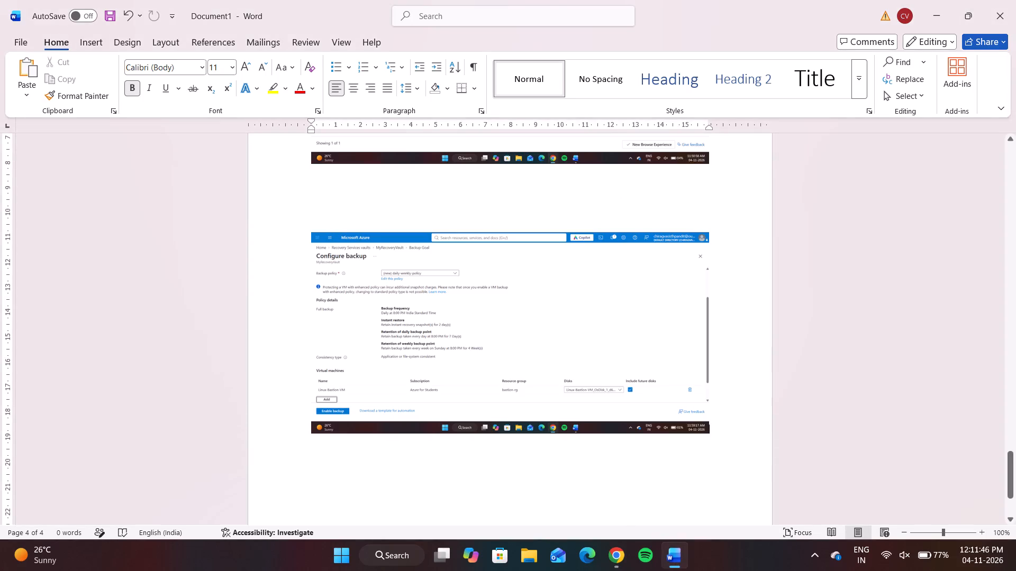
ctrl+scroll(488, 397, up, 8)
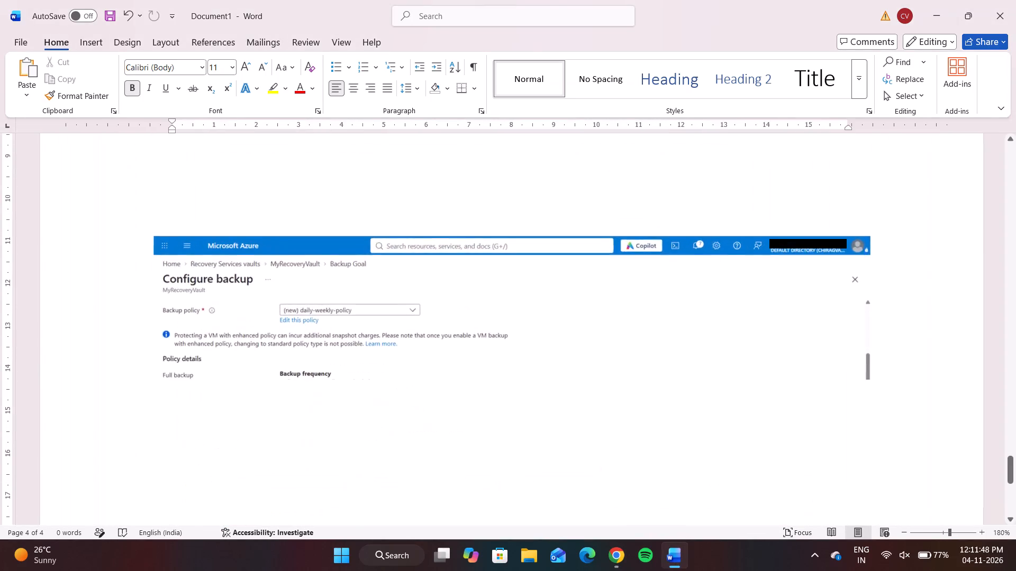
ctrl+scroll(488, 397, up, 1)
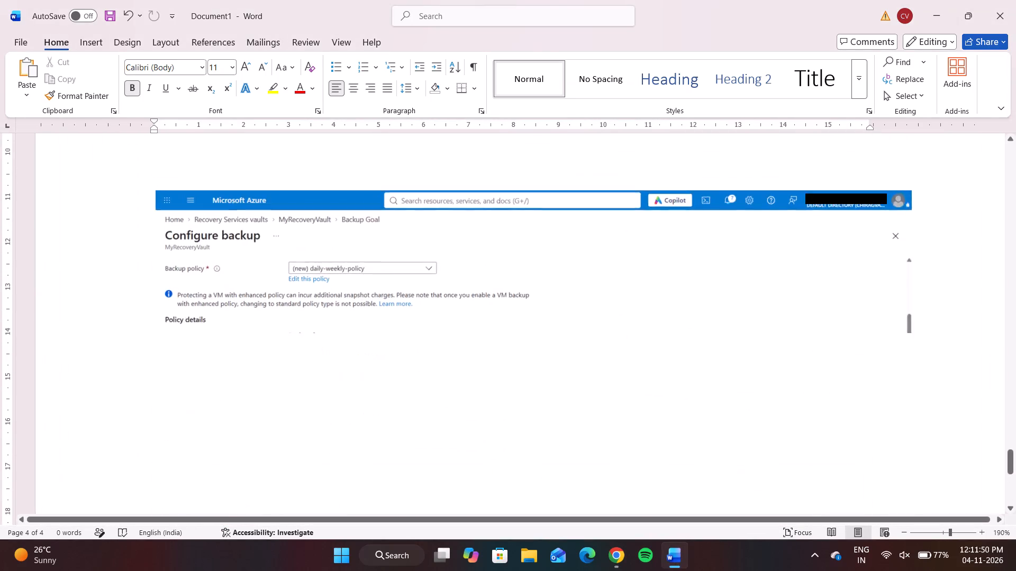
ctrl+scroll(488, 397, up, 1)
scroll(488, 397, down, 1)
scroll(488, 397, up, 1)
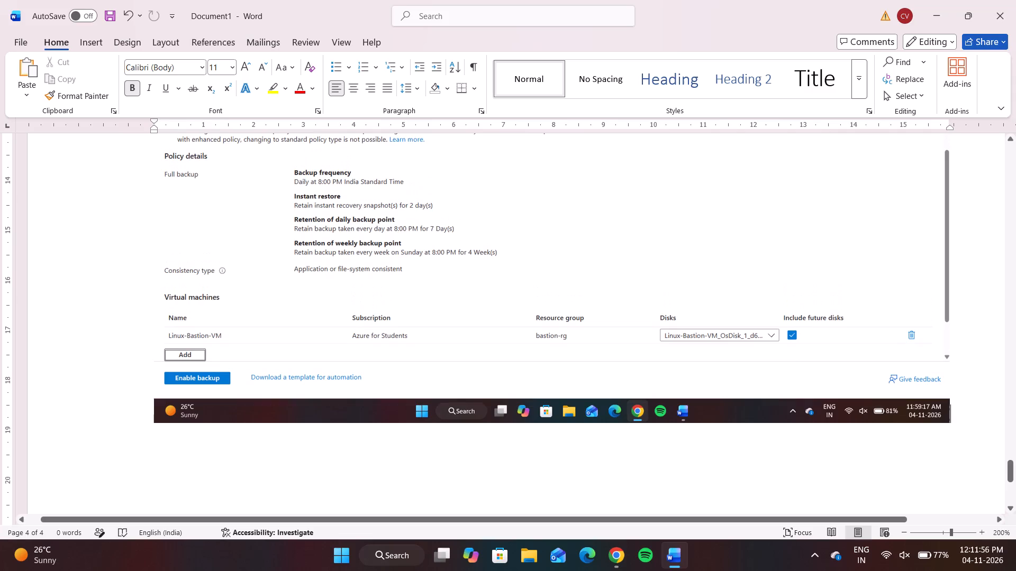
ctrl+scroll(488, 397, down, 1)
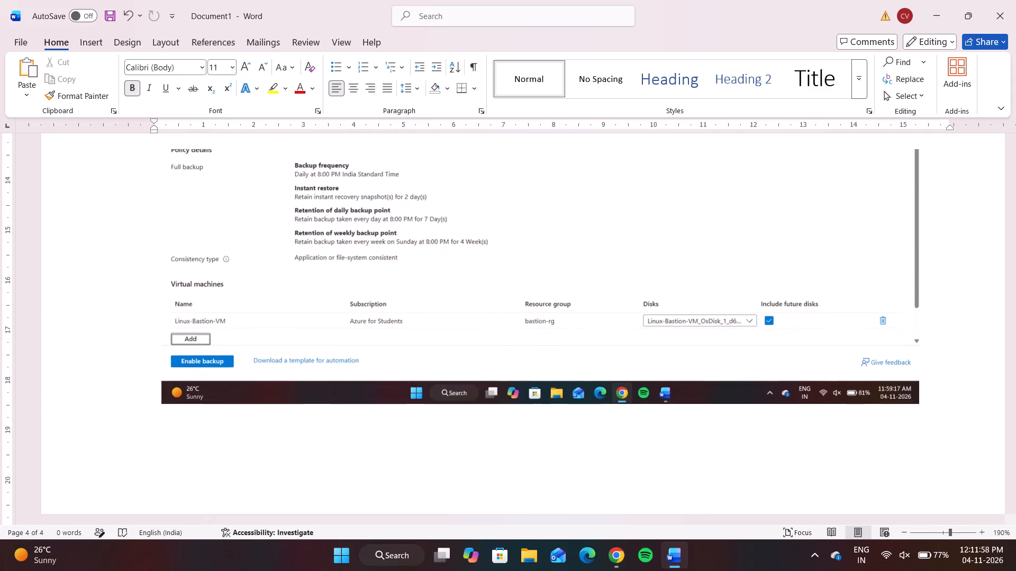
ctrl+scroll(488, 397, down, 2)
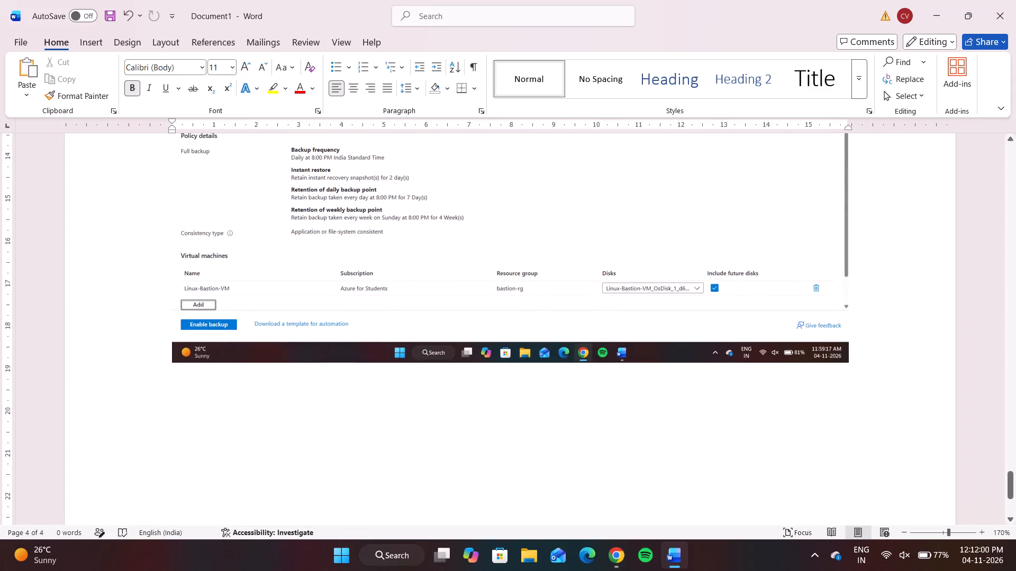
ctrl+scroll(488, 397, down, 2)
scroll(488, 397, up, 4)
scroll(488, 397, down, 3)
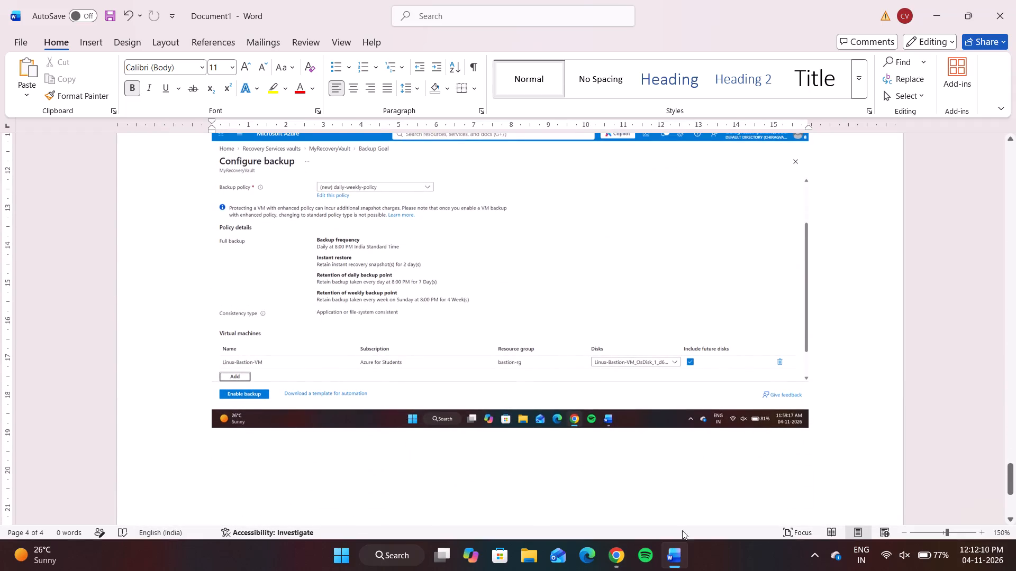
Switch back to Chrome, reopen MyRecoveryVault, view its backup items, open its Backup Jobs list and refresh it.
click(621, 557)
scroll(365, 384, up, 1)
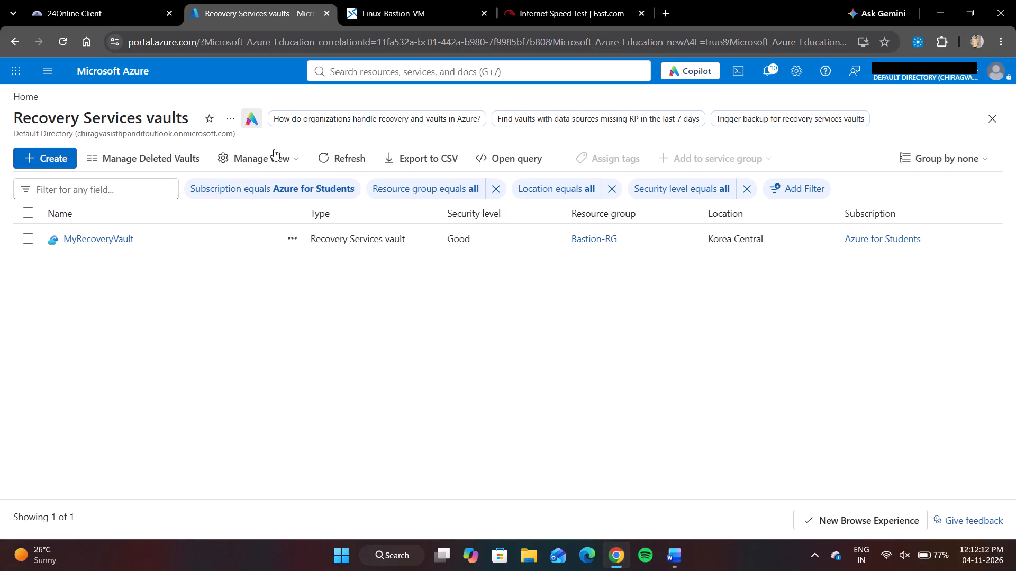
click(344, 76)
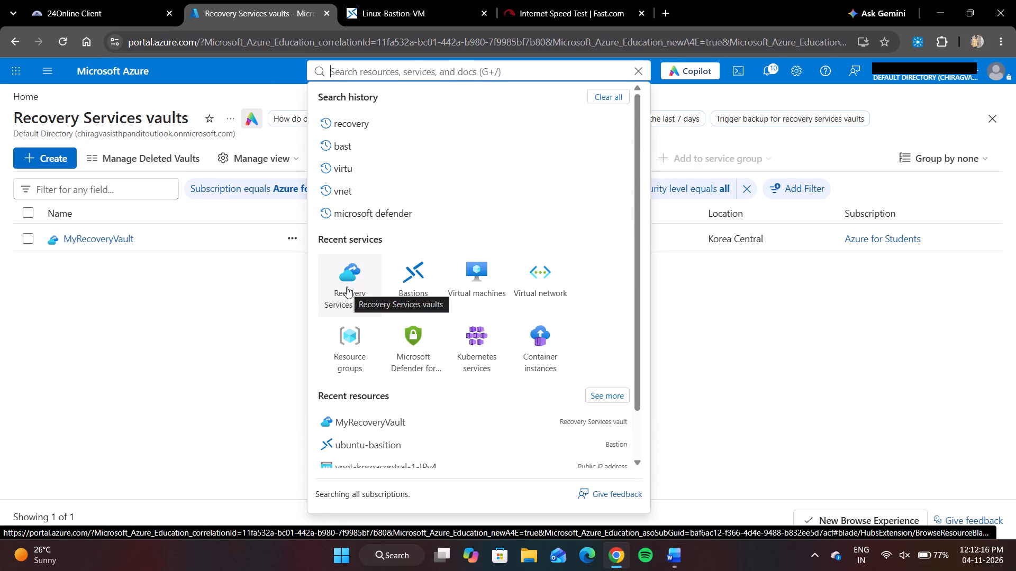
click(347, 287)
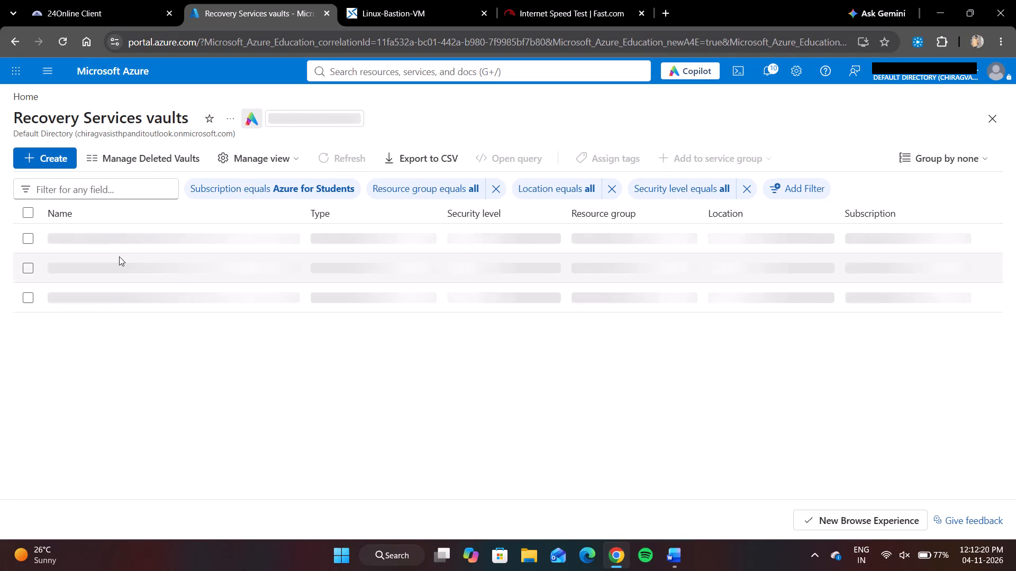
click(95, 242)
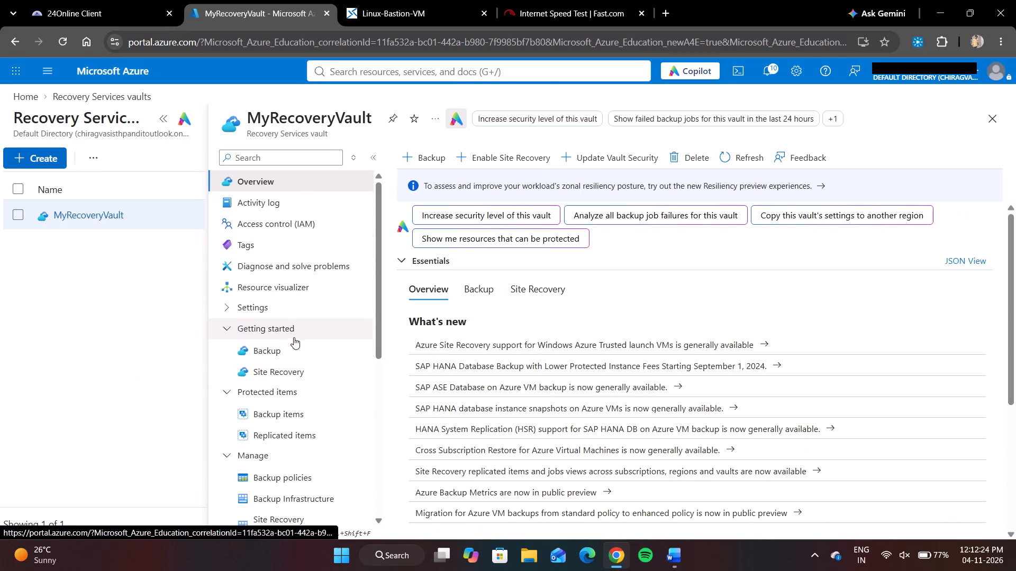
click(285, 417)
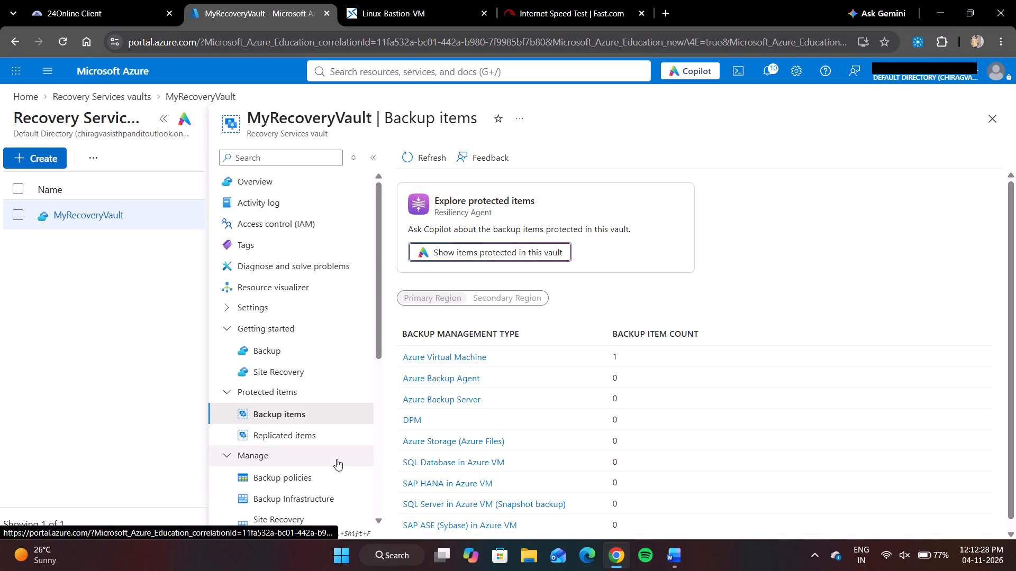
scroll(337, 459, down, 5)
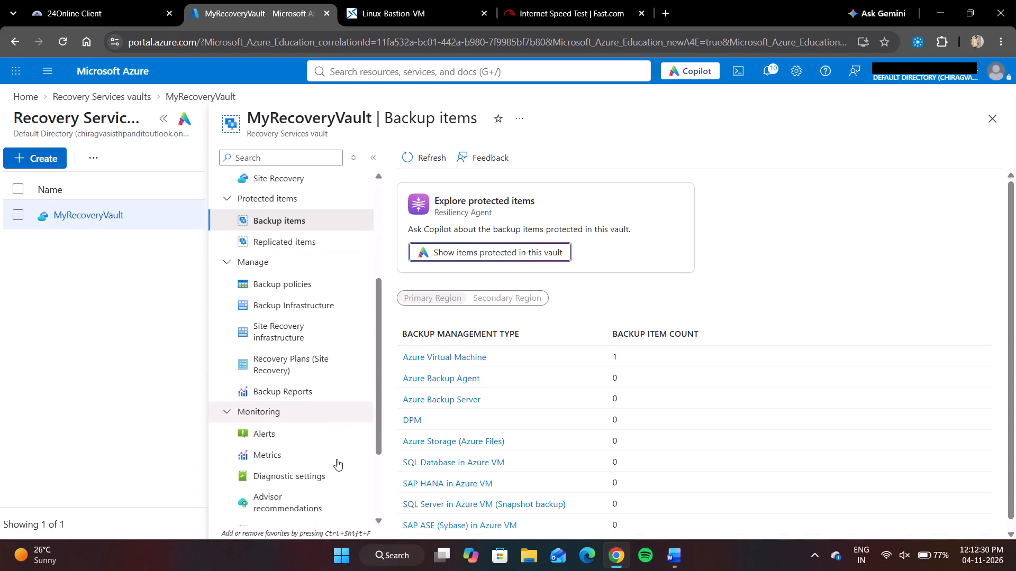
scroll(270, 498, down, 1)
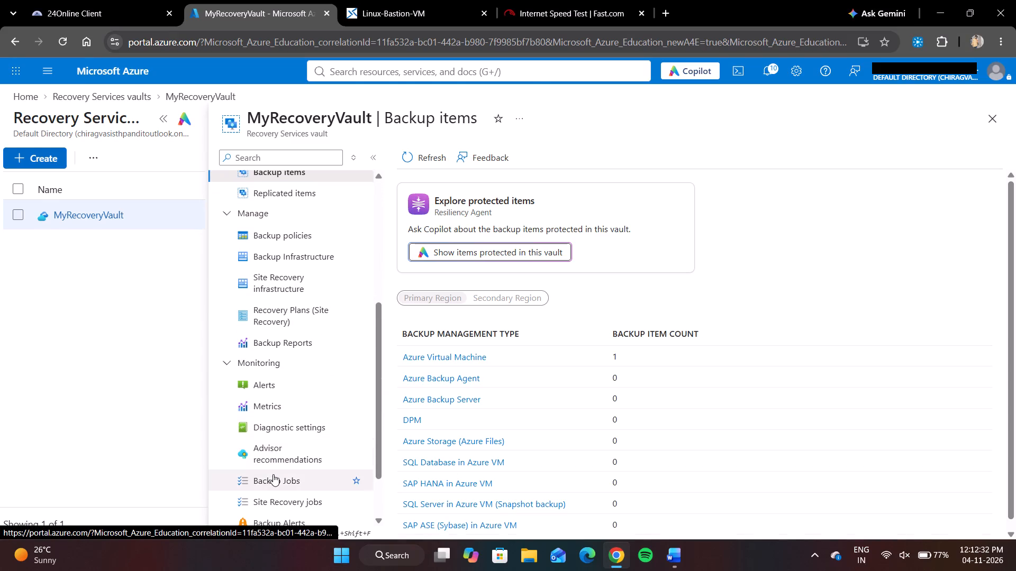
click(273, 474)
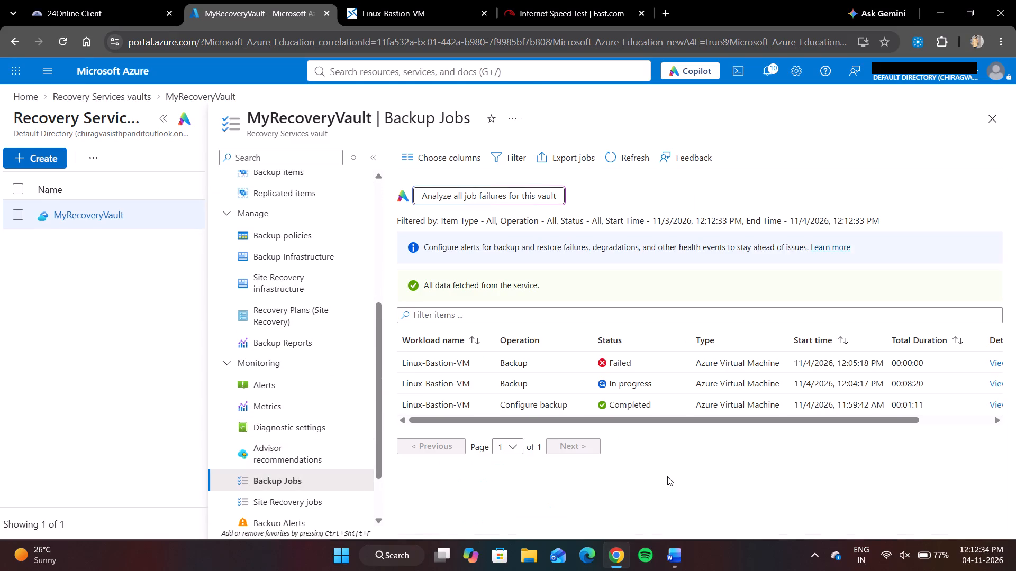
scroll(667, 476, down, 1)
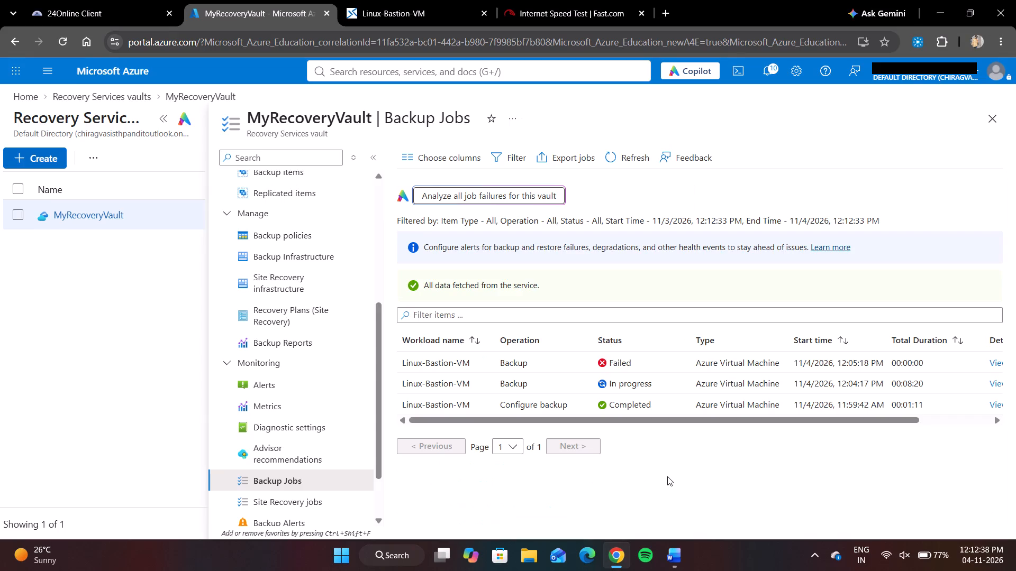
click(613, 160)
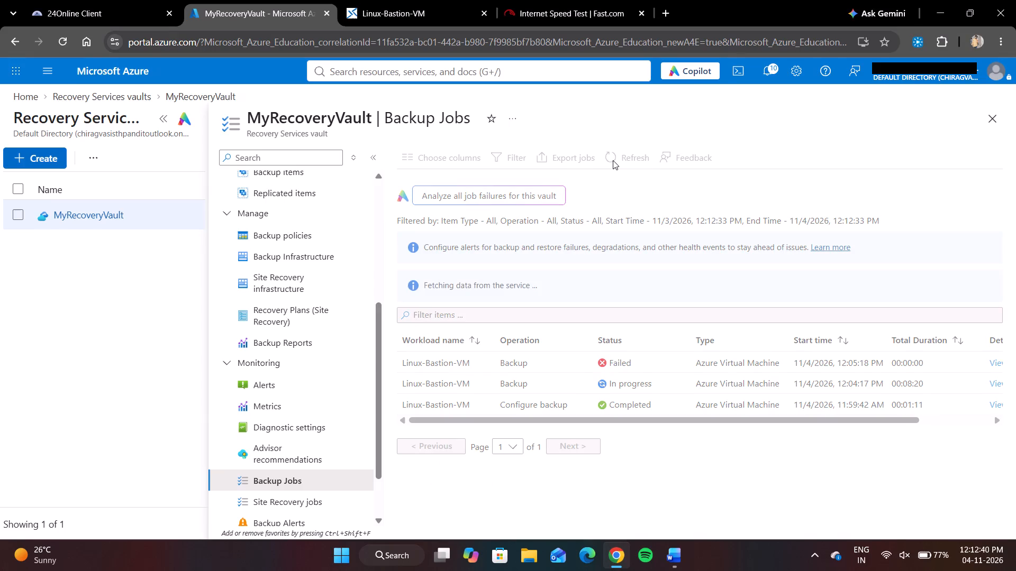
click(613, 160)
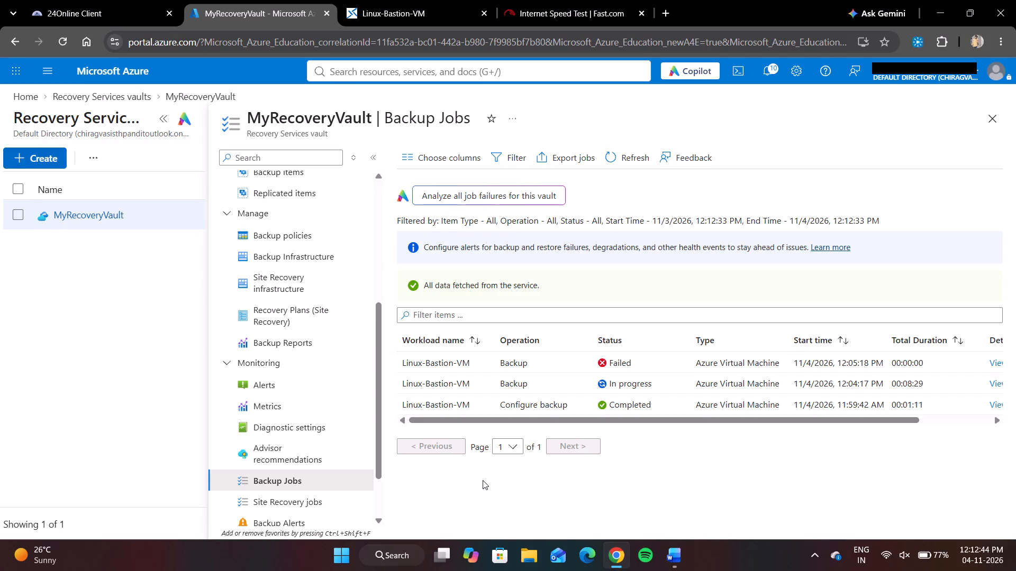
Capture the MyRecoveryVault Backup Jobs page down to the taskbar and paste it into Word, three lines below the Configure backup screenshot.
key(Print)
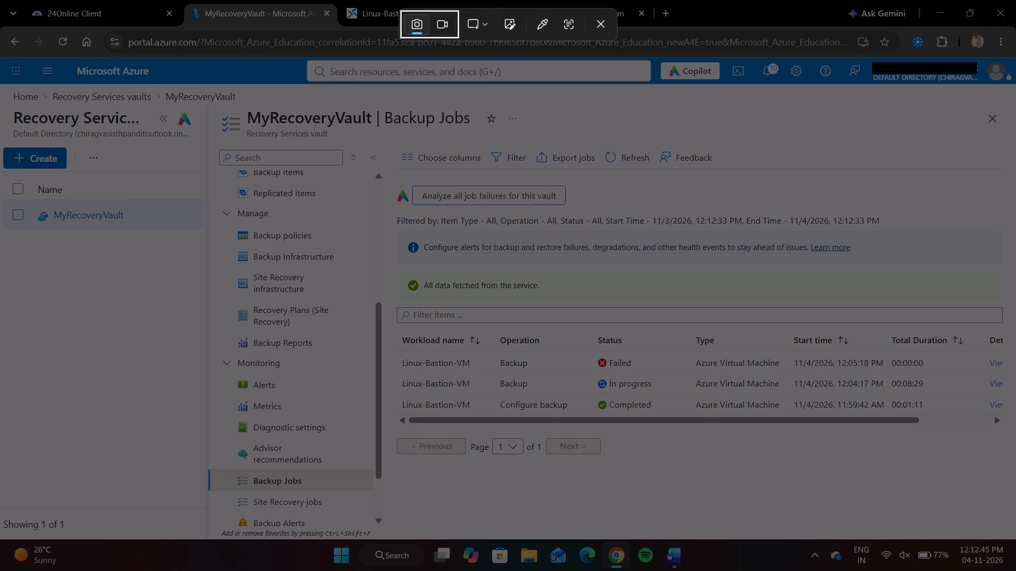
drag(1, 56, 1015, 570)
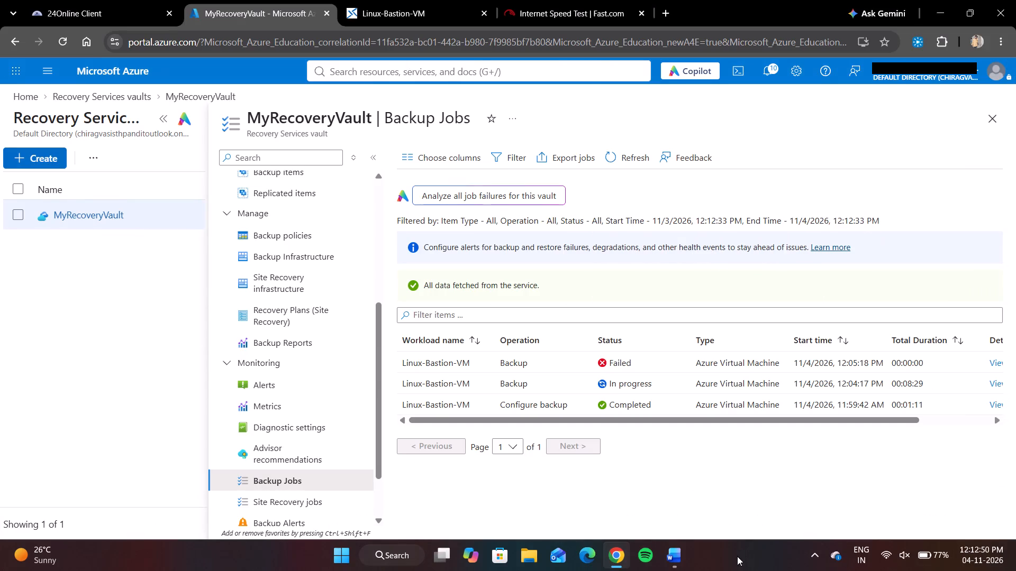
click(683, 557)
scroll(563, 413, down, 1)
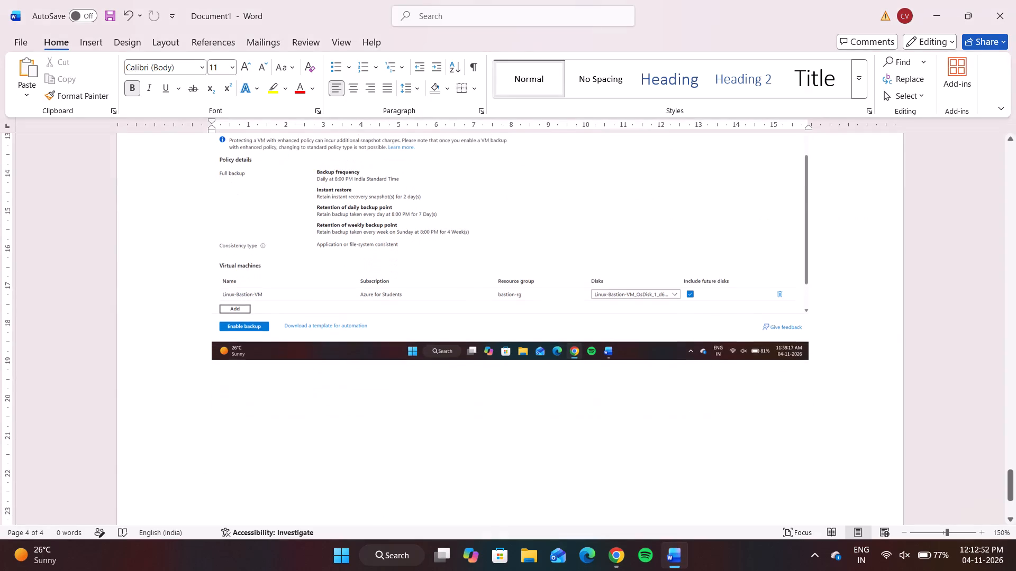
click(532, 432)
click(881, 349)
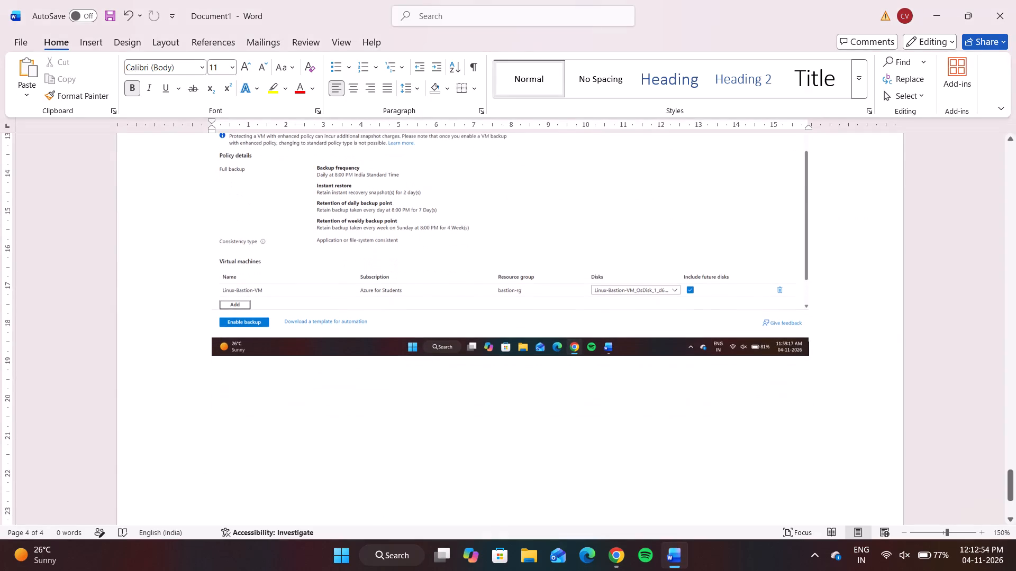
key(Return)
key(Return)
key(Return)
key(ctrl+v)
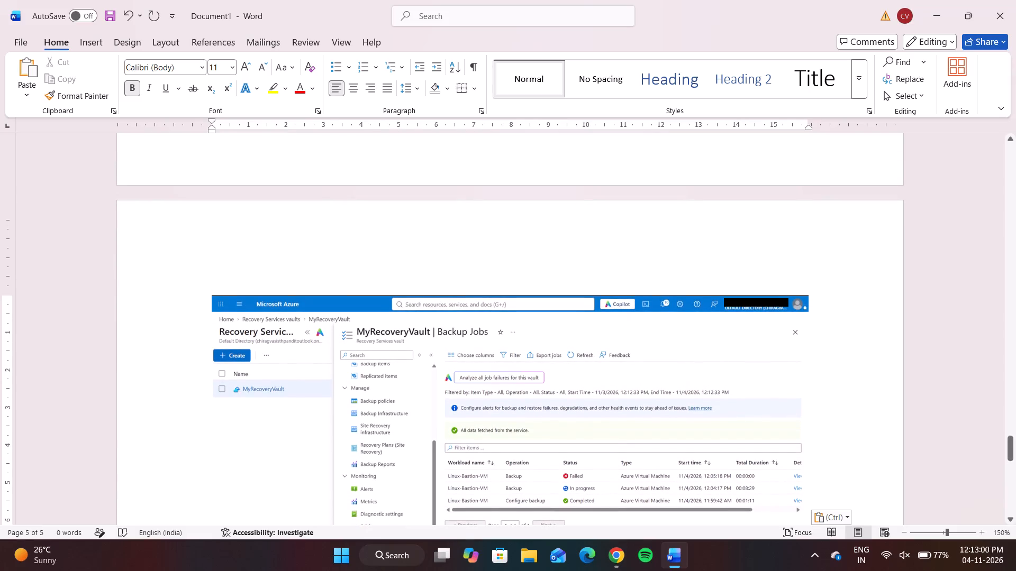
Review all the pasted lab screenshots in the Word document, from the Resource groups page through to the MyRecoveryVault Backup Jobs page.
scroll(545, 288, up, 1)
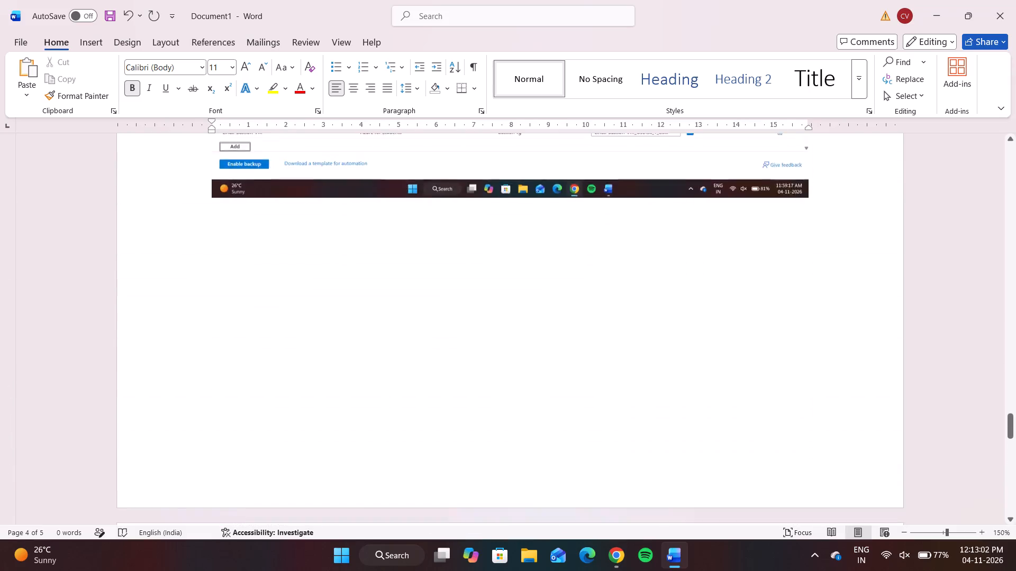
scroll(545, 288, up, 1)
scroll(545, 288, down, 1)
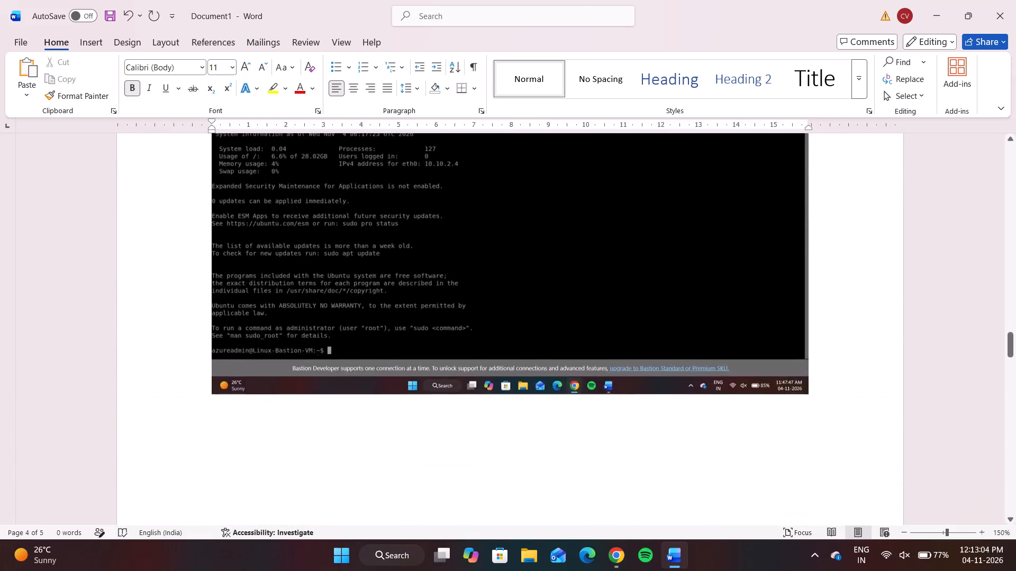
scroll(545, 288, down, 1)
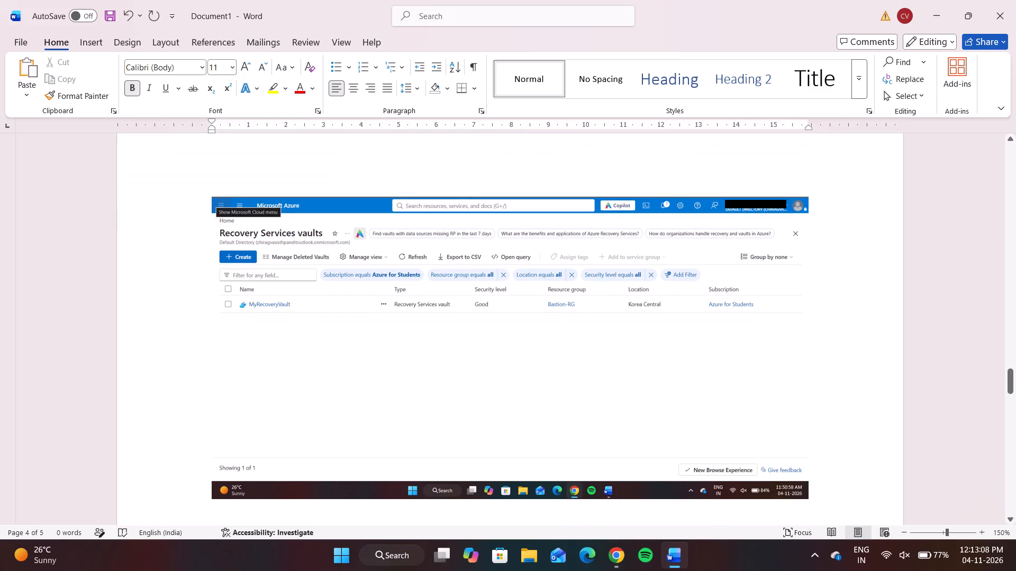
scroll(545, 288, up, 20)
scroll(545, 288, up, 20)
scroll(545, 288, up, 1)
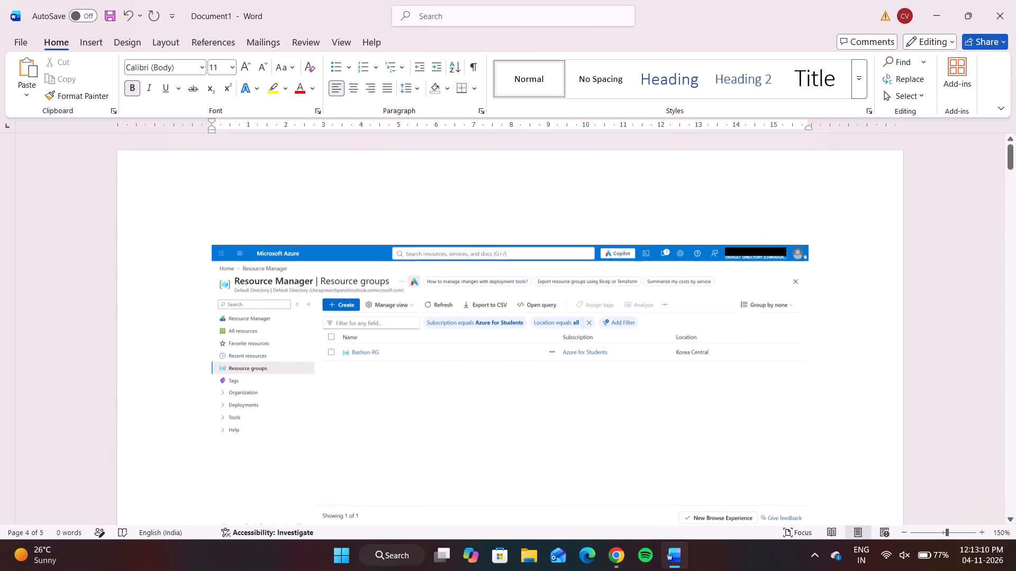
scroll(442, 312, down, 1)
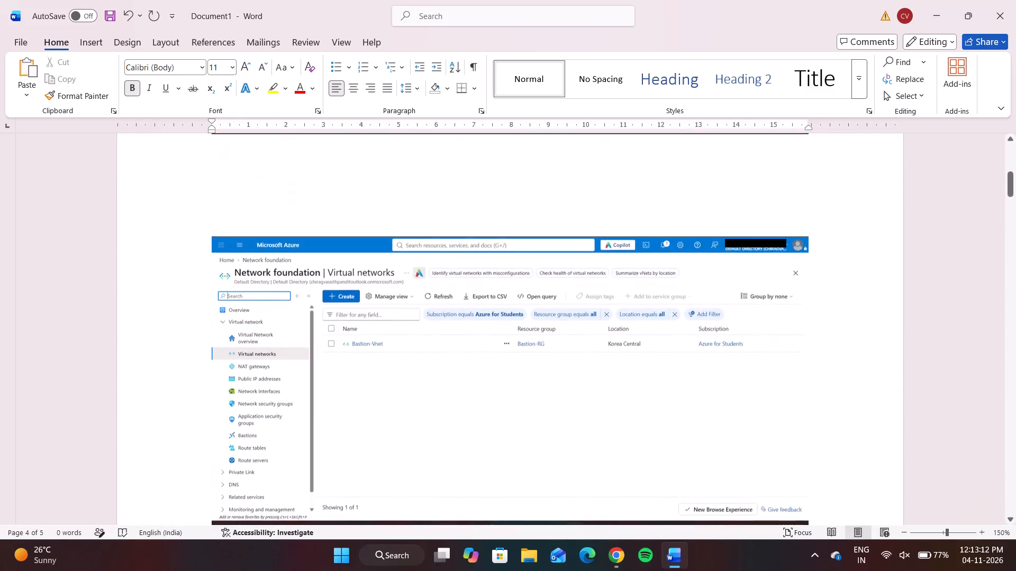
scroll(442, 312, down, 2)
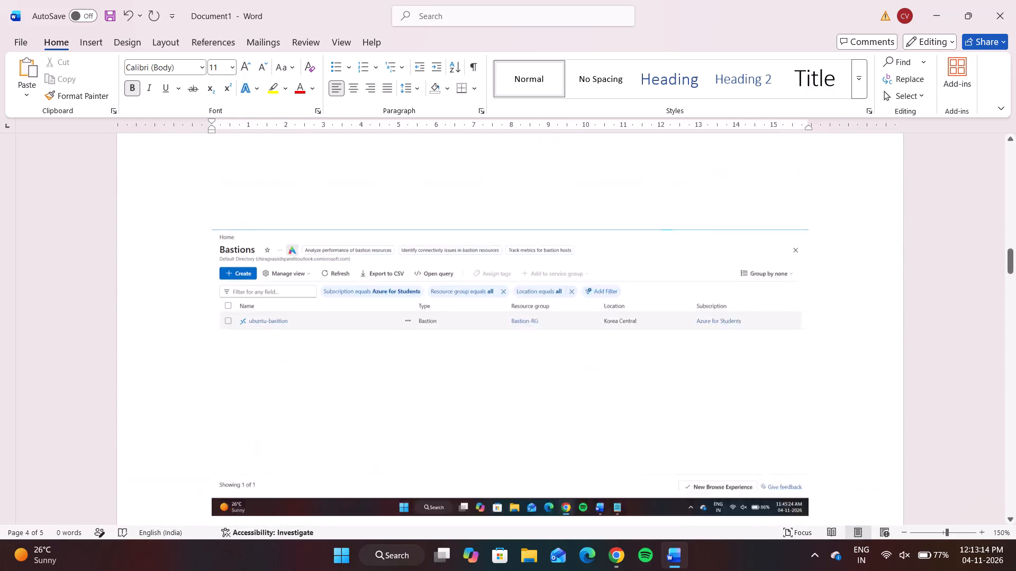
scroll(442, 312, down, 1)
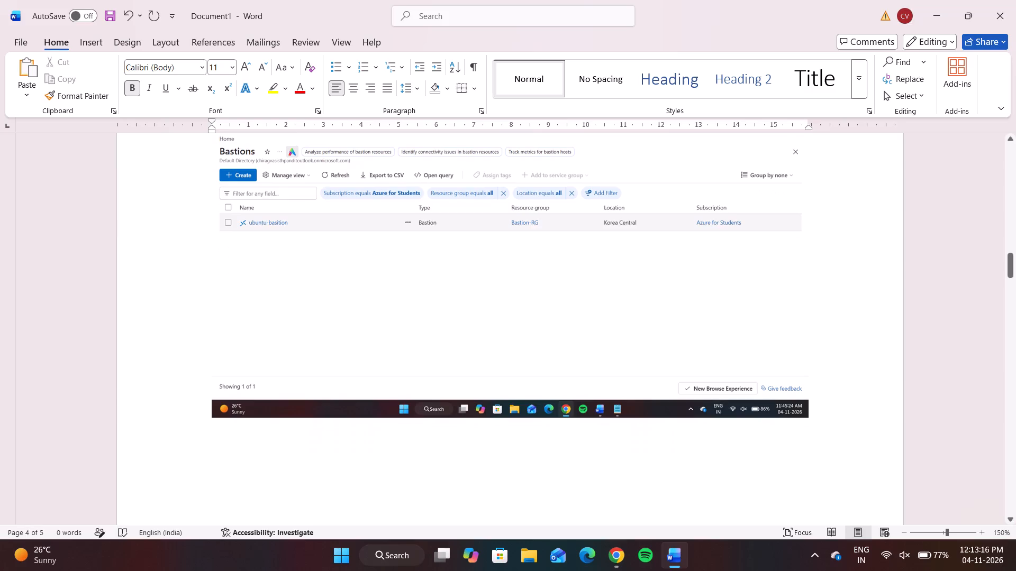
scroll(442, 312, down, 1)
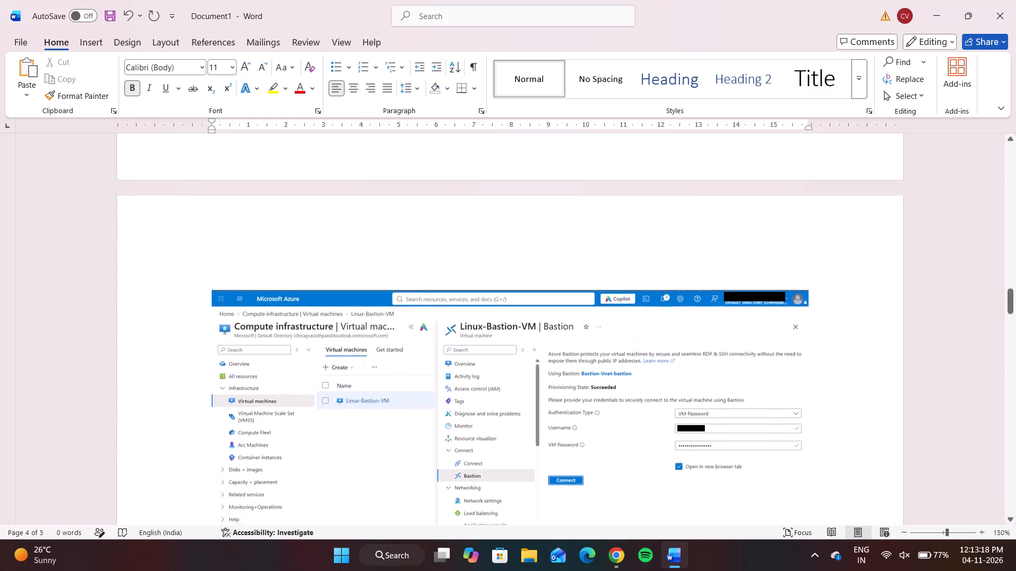
scroll(442, 312, down, 1)
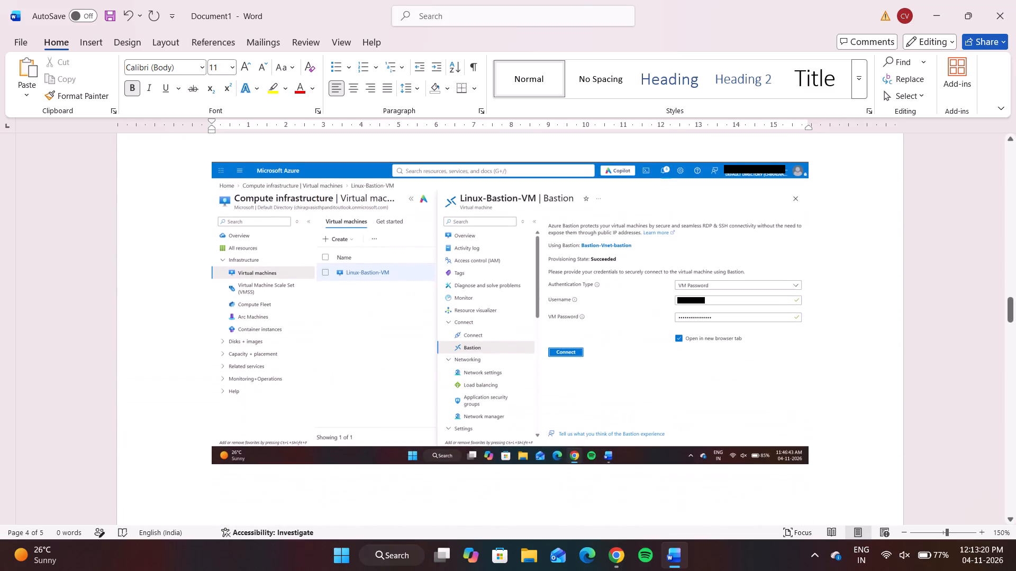
scroll(446, 303, down, 2)
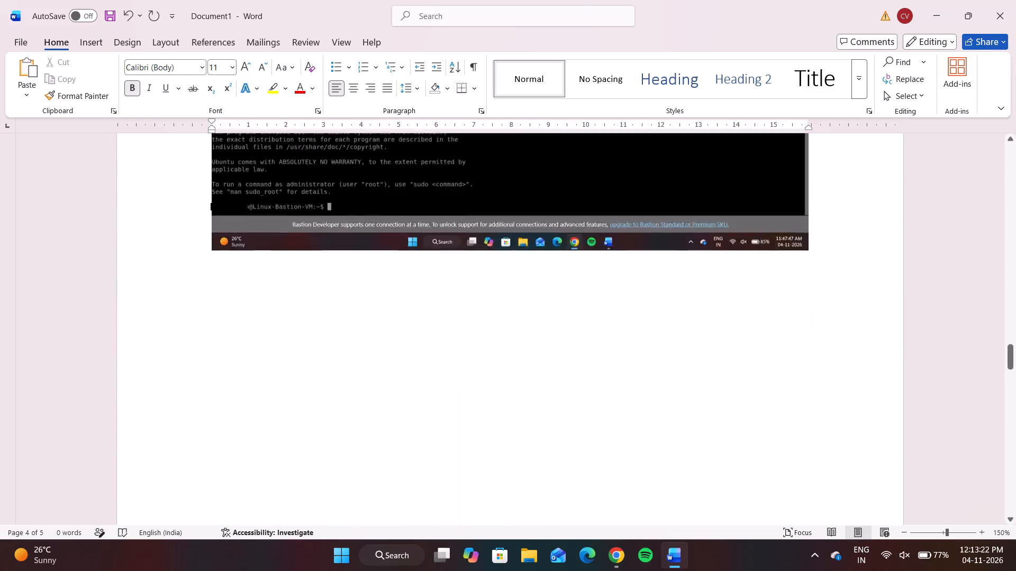
scroll(462, 243, down, 2)
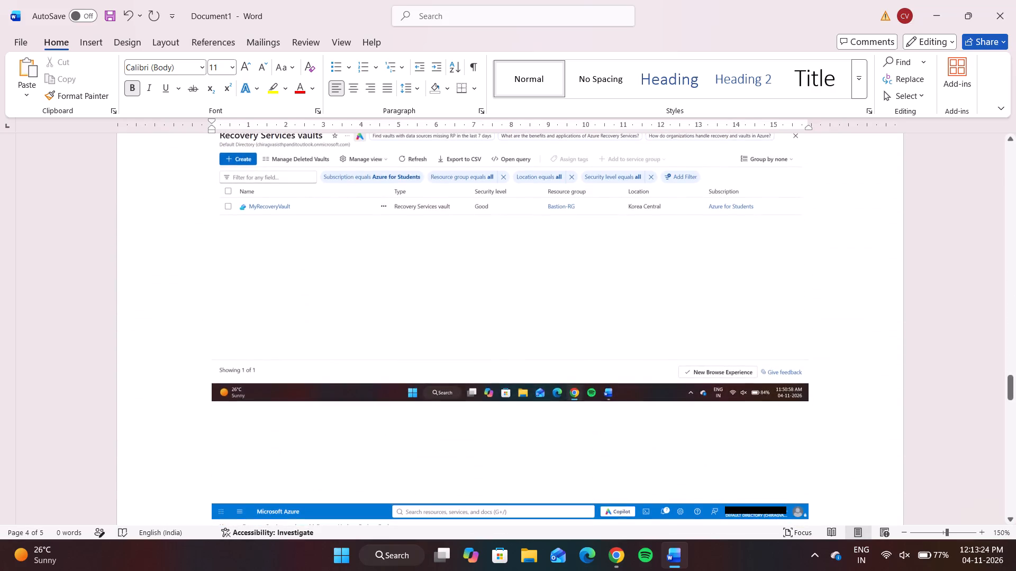
scroll(462, 243, up, 1)
scroll(462, 243, down, 1)
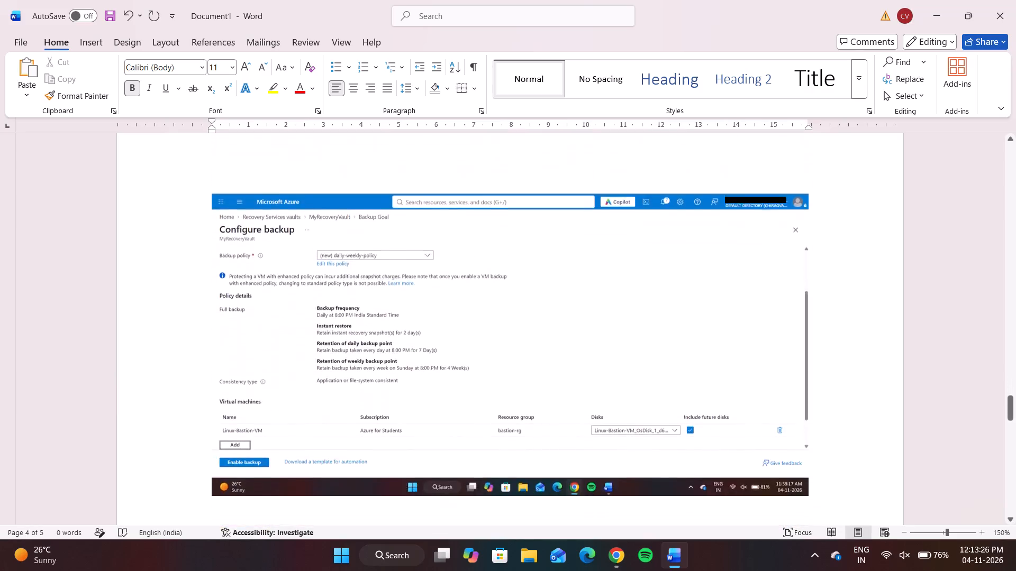
scroll(462, 243, down, 2)
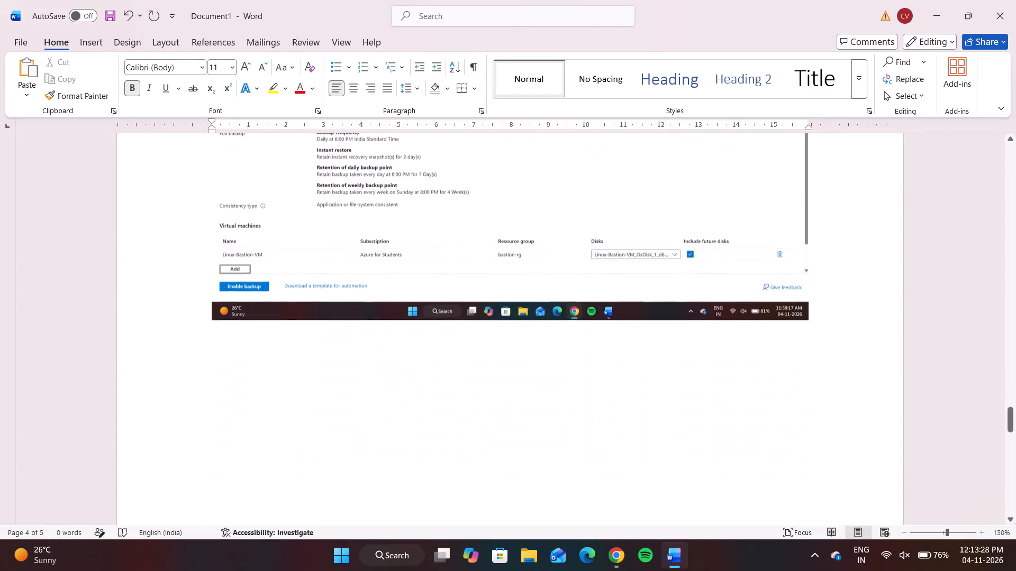
scroll(462, 243, down, 1)
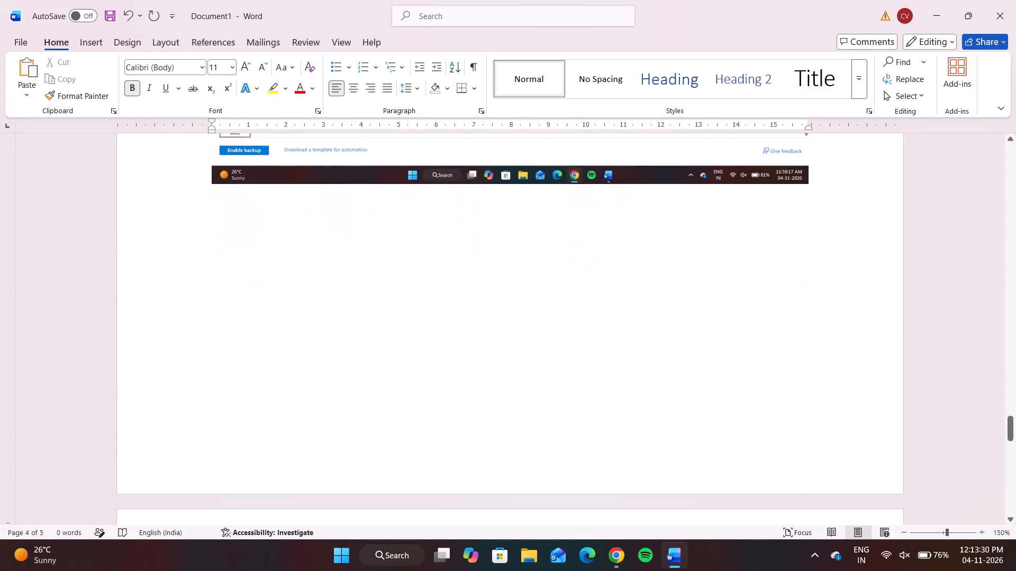
scroll(462, 243, down, 1)
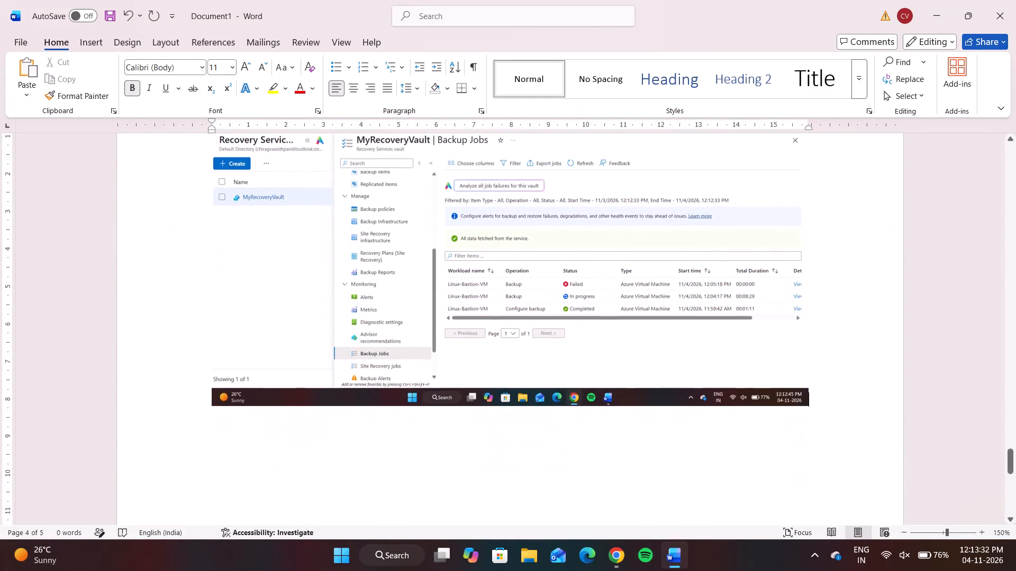
scroll(462, 243, down, 1)
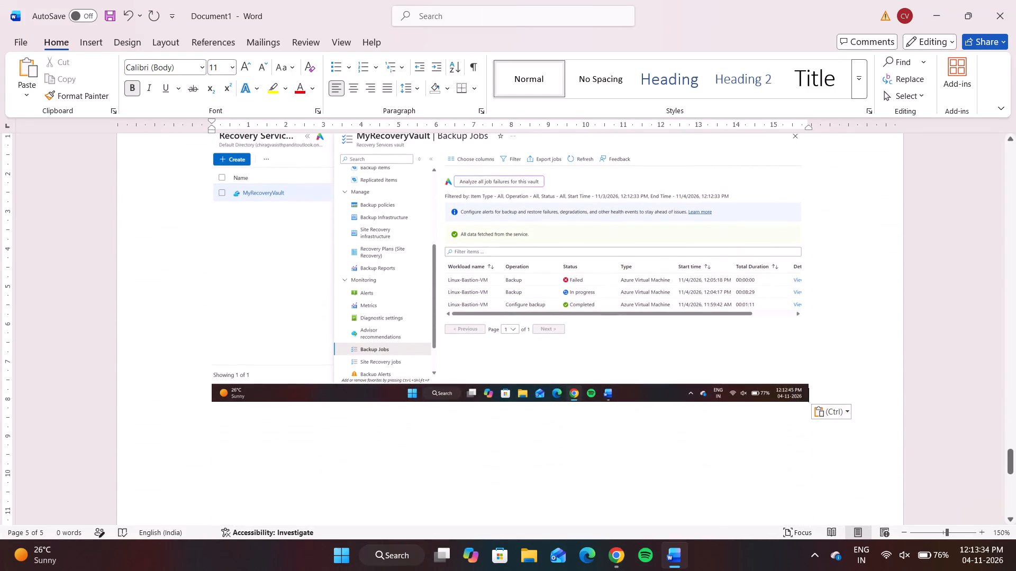
scroll(588, 397, left, 1)
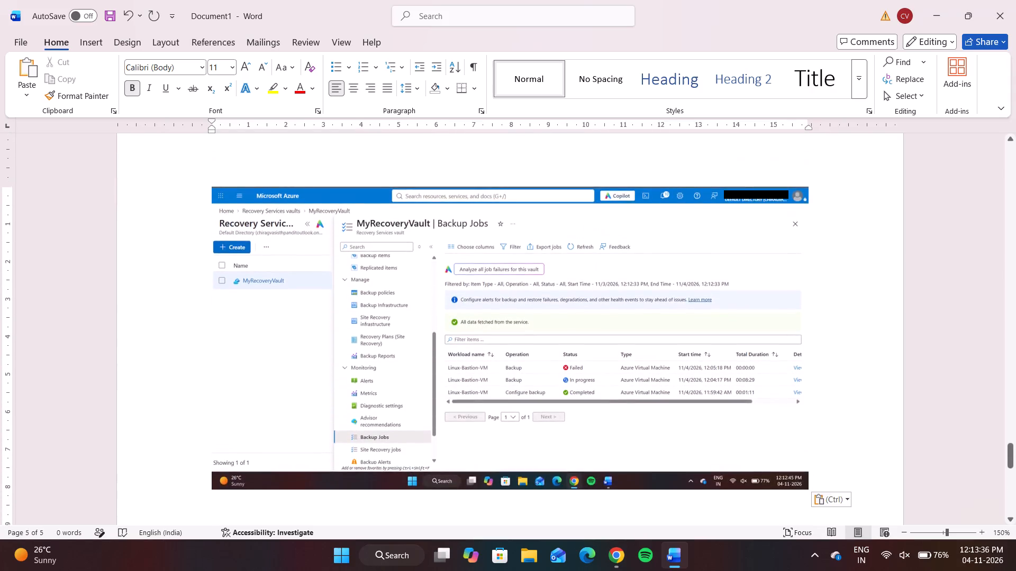
scroll(588, 397, down, 3)
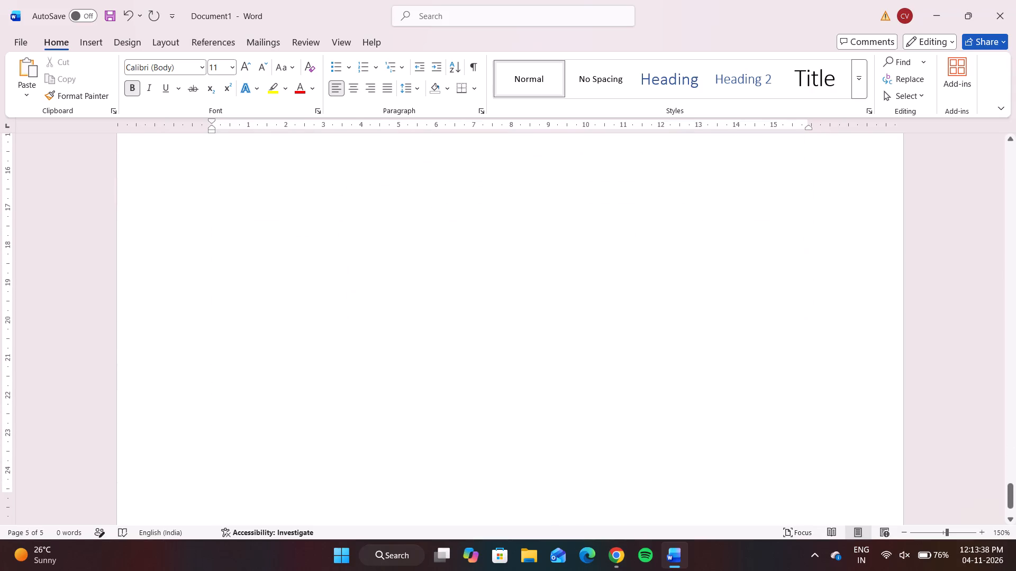
scroll(588, 397, up, 2)
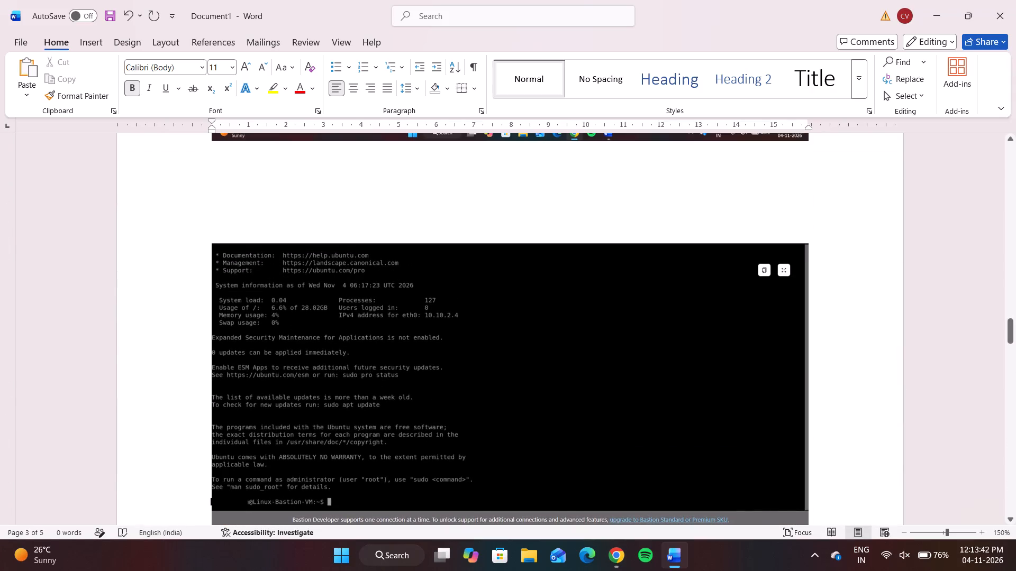
scroll(588, 397, up, 2)
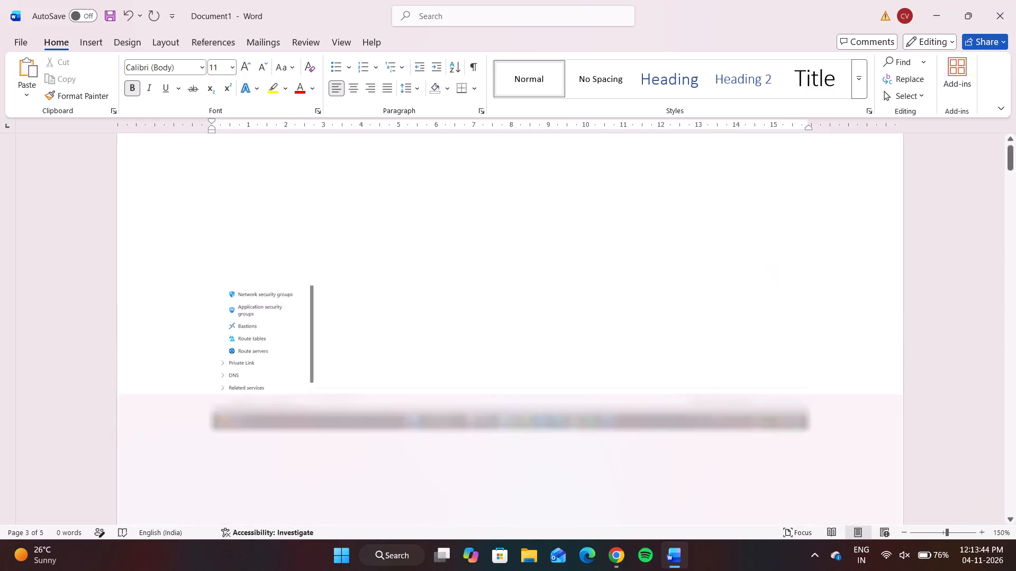
Switch to the student dashboard in Chrome and look through My Courses to the INT328 Network Virtualization and Cloud Security entry.
click(931, 21)
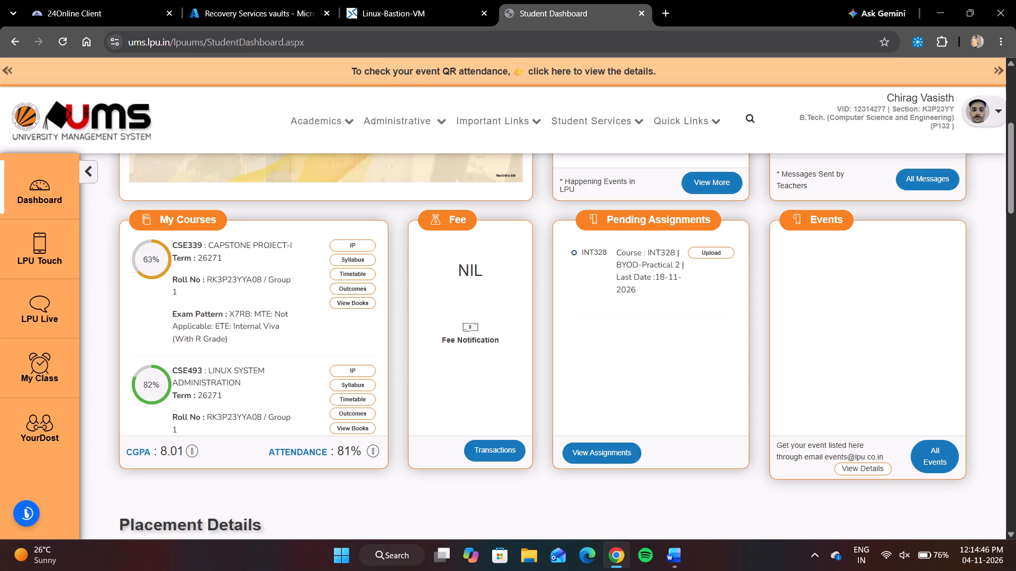
scroll(253, 376, down, 5)
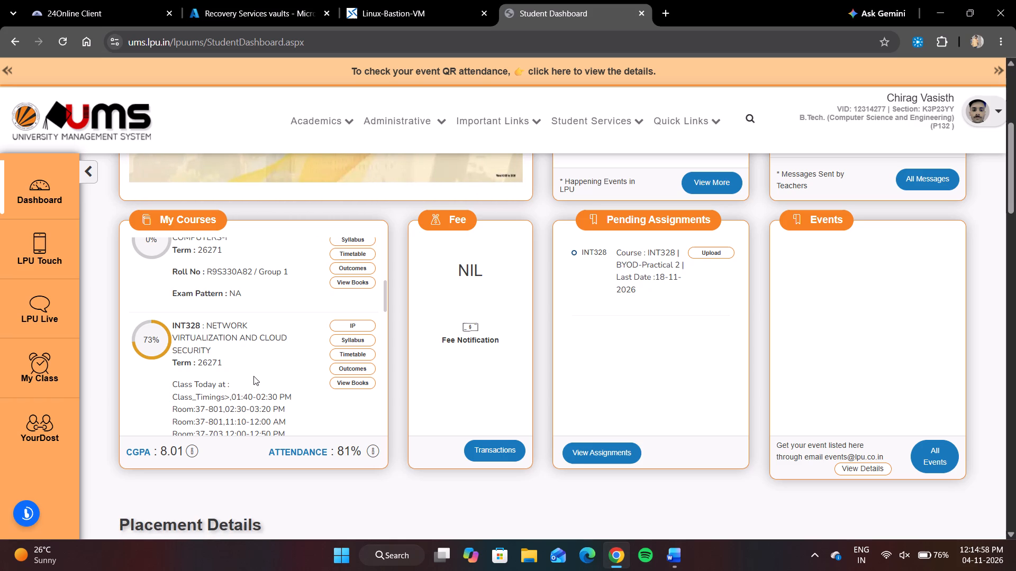
scroll(253, 376, down, 2)
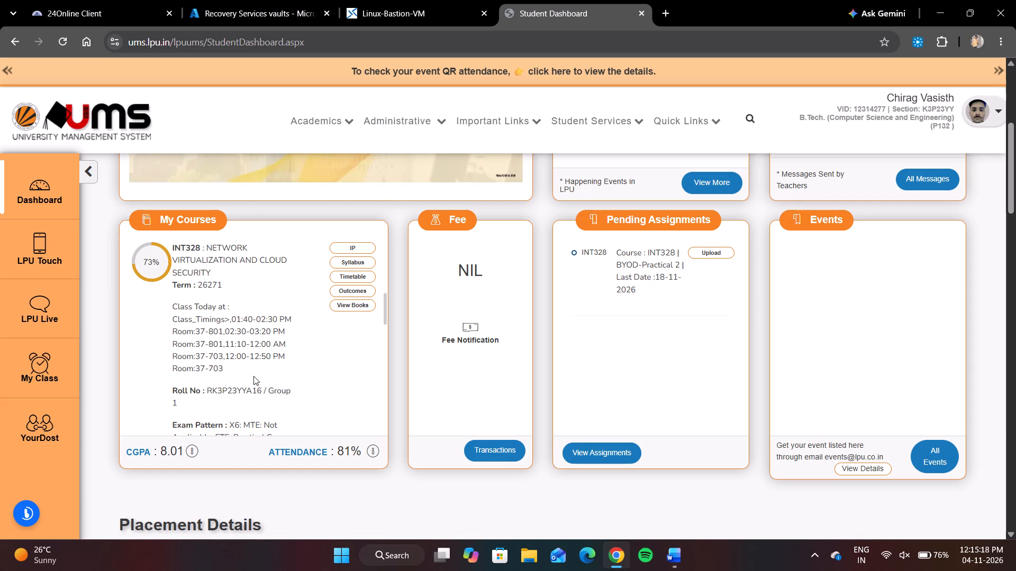
Bring up Chrome's Recovery Services vaults tab, switch back to the Word document and return to its first screenshot, the Resource groups page.
click(289, 19)
click(681, 554)
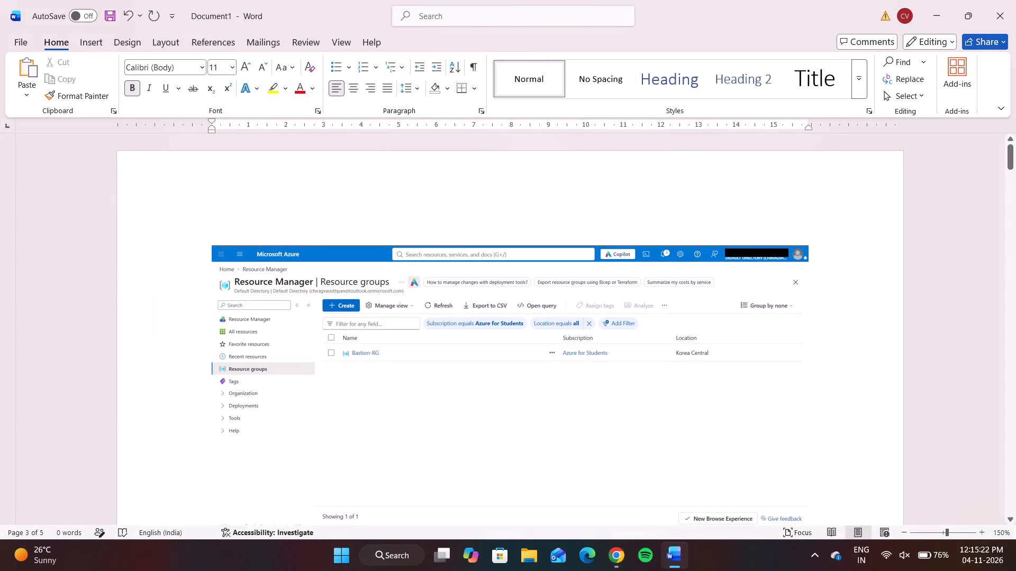
scroll(552, 406, up, 16)
scroll(552, 406, up, 7)
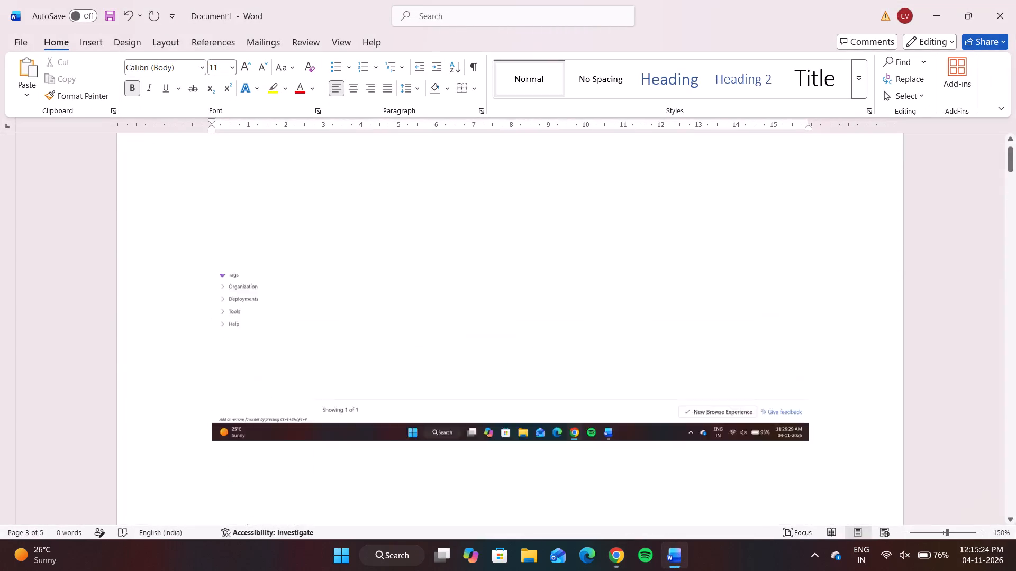
scroll(552, 406, up, 8)
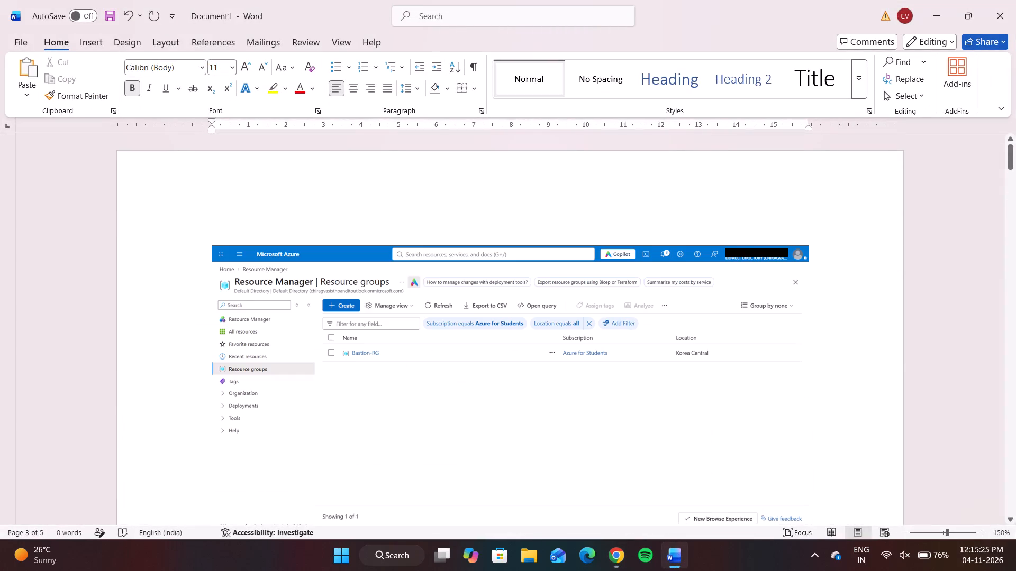